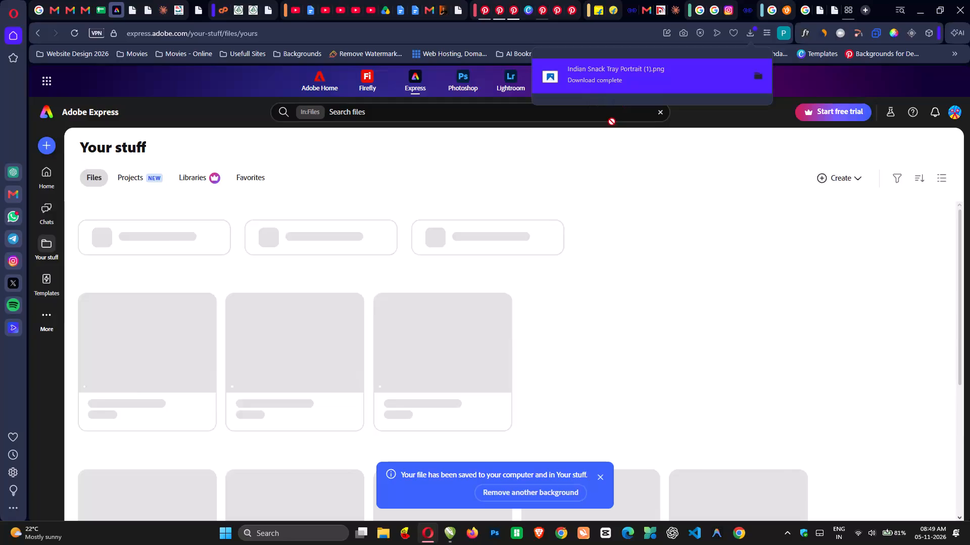
Switch to CorelDRAW and scale the image of the woman with the snack tray to 90 mm wide, over the poster's orange band.
key("alt+Tab")
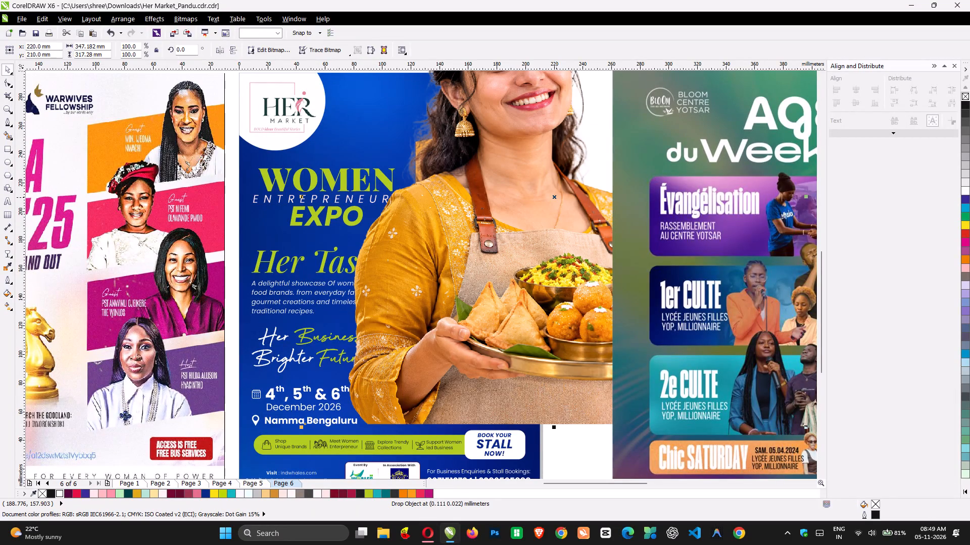
left_click_drag(303, 429, 336, 397)
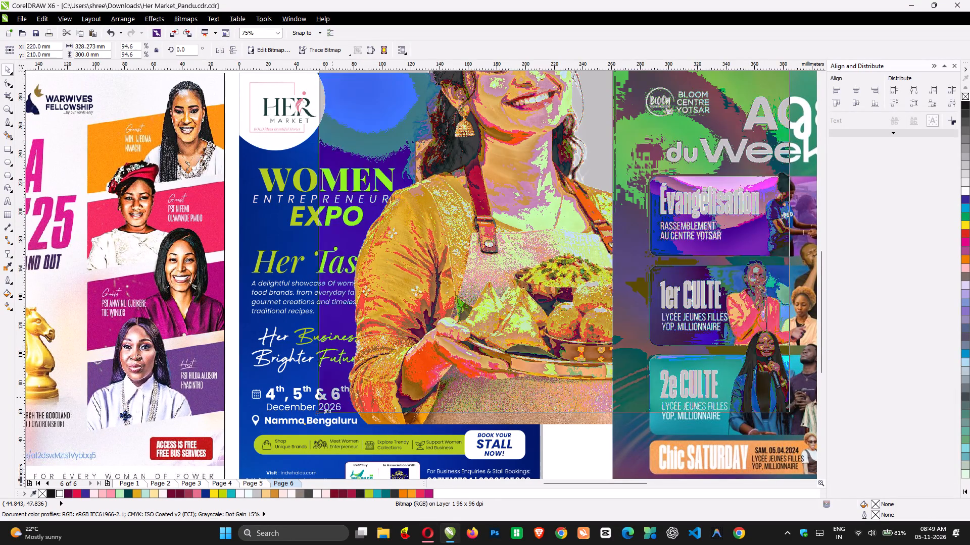
left_click_drag(336, 397, 442, 325)
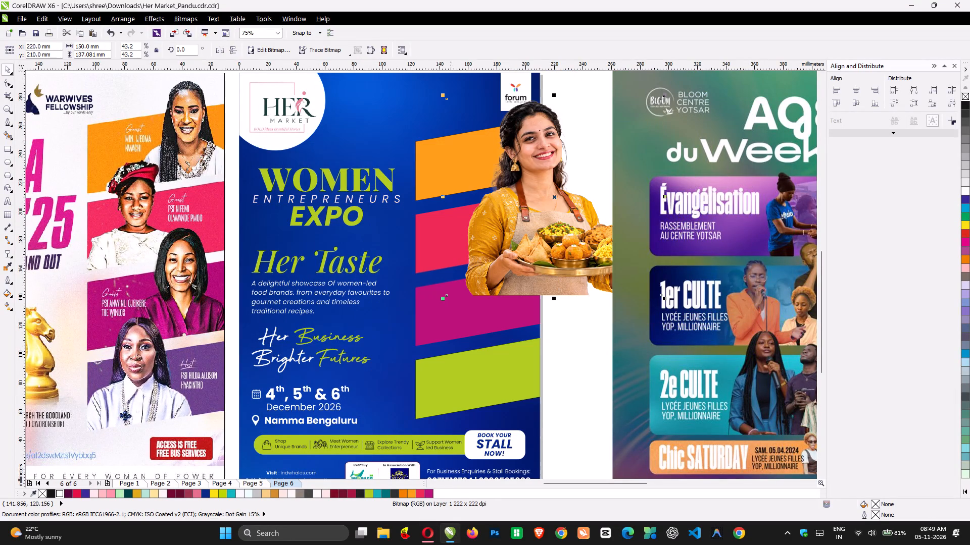
left_click_drag(547, 264, 446, 217)
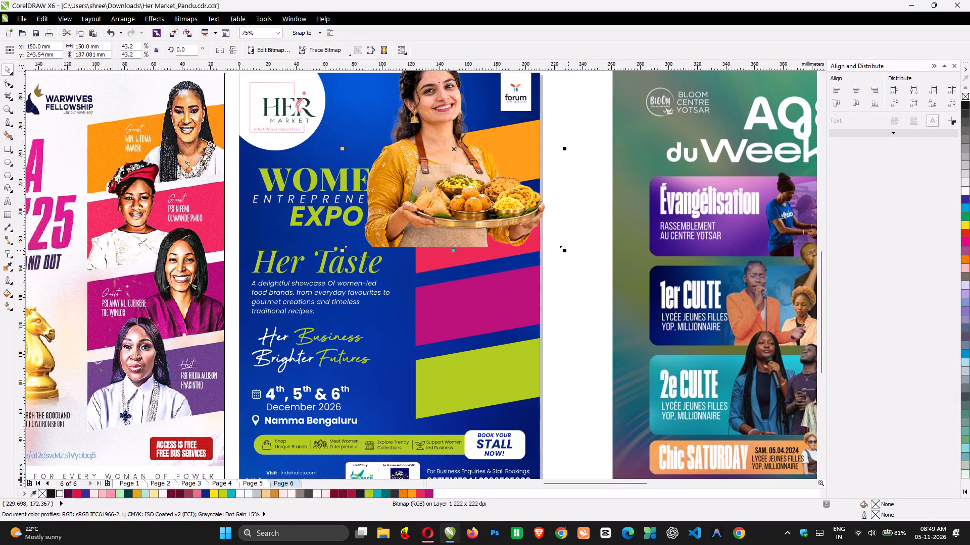
left_click_drag(566, 251, 526, 224)
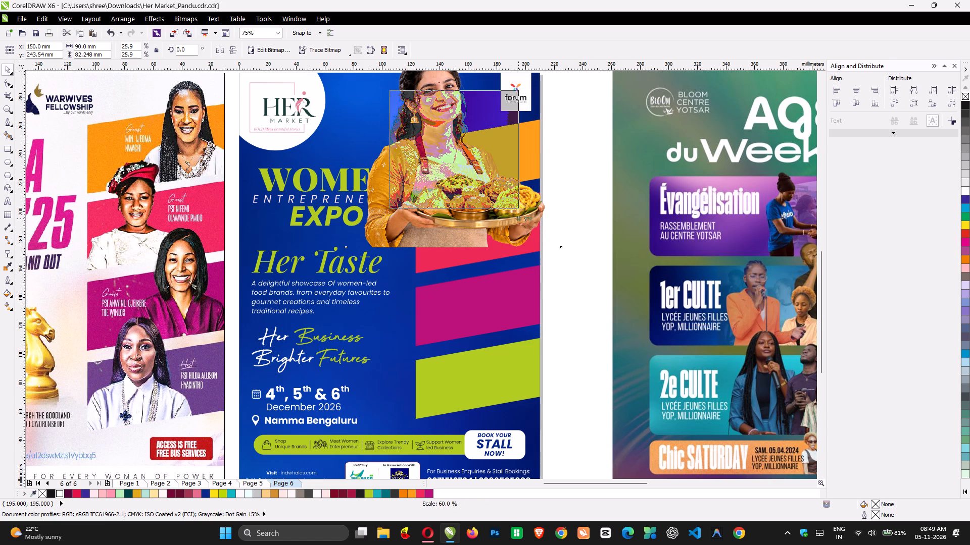
left_click_drag(526, 224, 525, 223)
Shrink the woman image to about 78 mm wide and place it over the orange band's left end, its base near the band's lower corner.
key("z")
left_click_drag(375, 101, 547, 194)
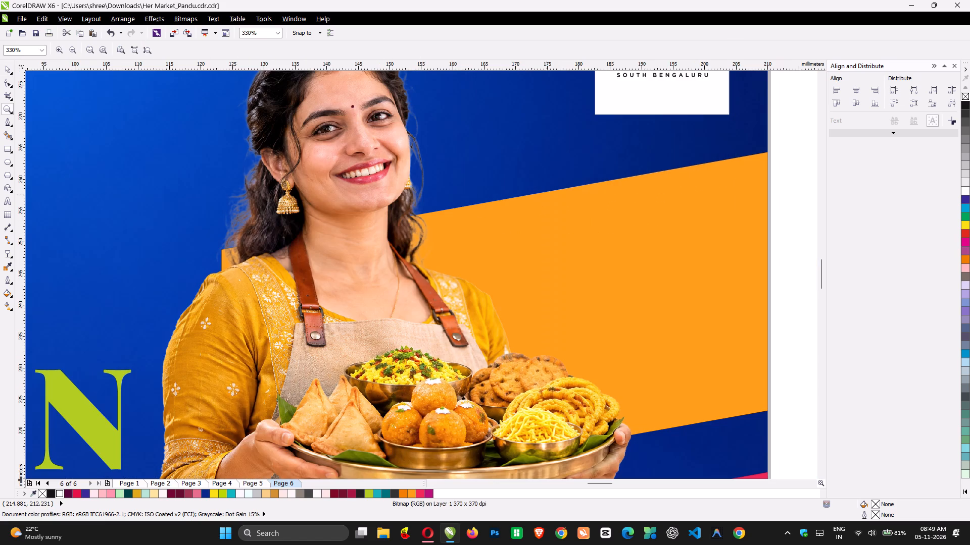
key("space")
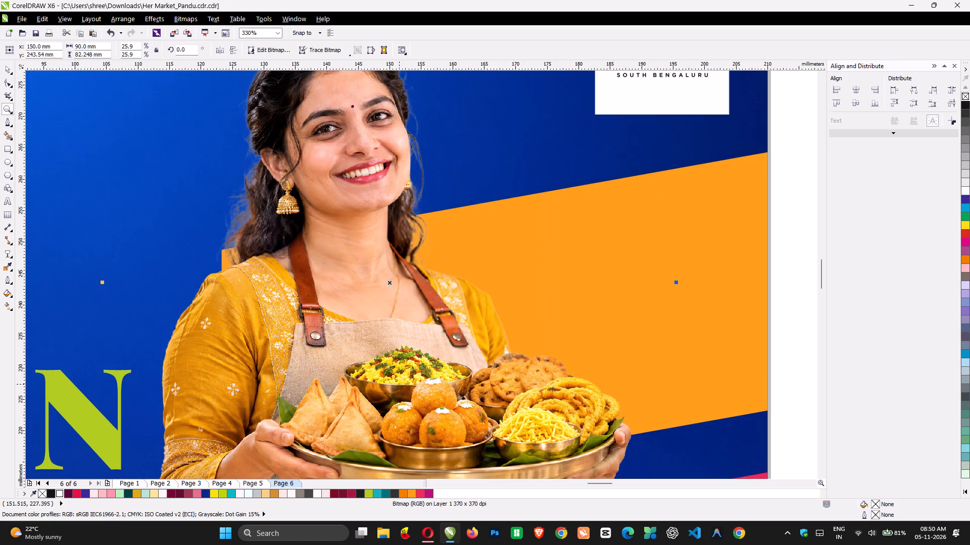
left_click_drag(399, 384, 381, 333)
scroll(503, 412, "down", 1)
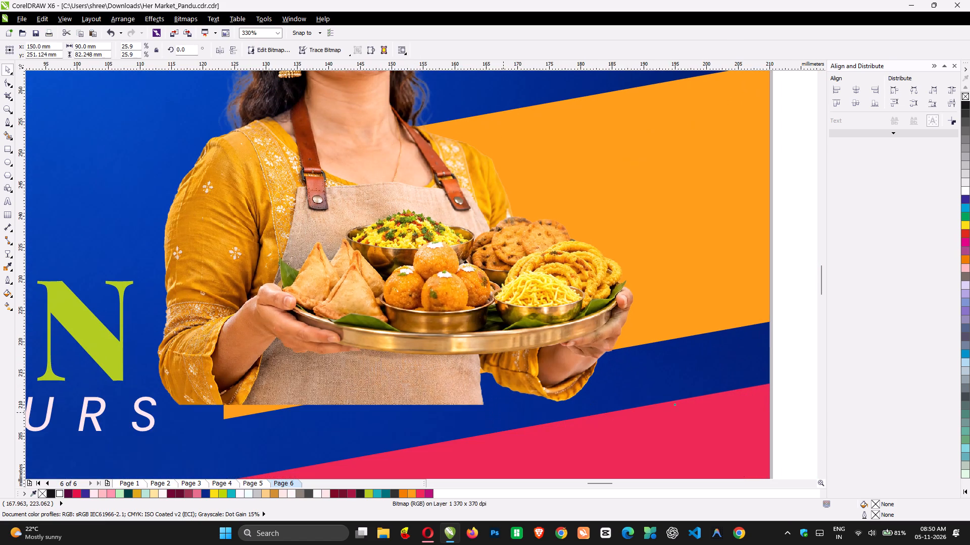
left_click_drag(681, 408, 661, 394)
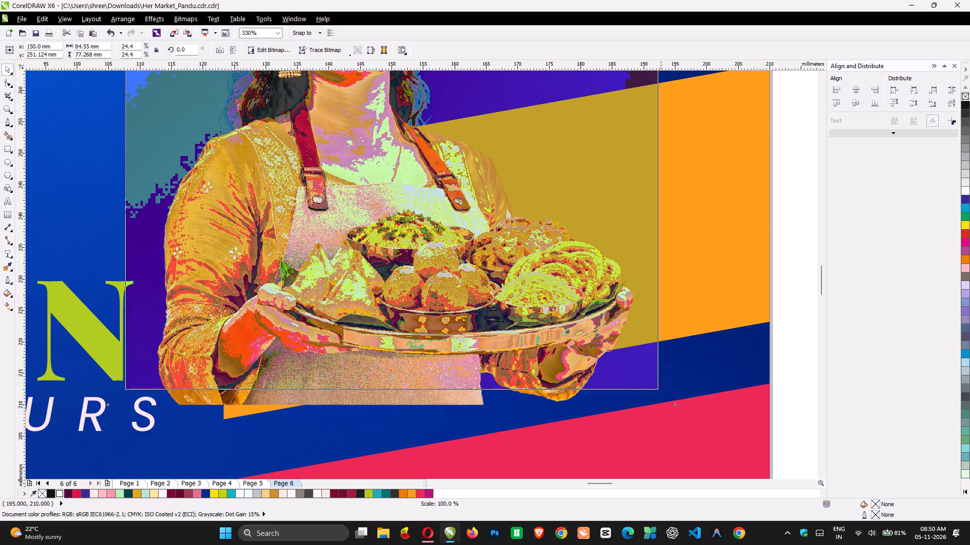
left_click_drag(661, 394, 644, 385)
left_click_drag(372, 331, 372, 350)
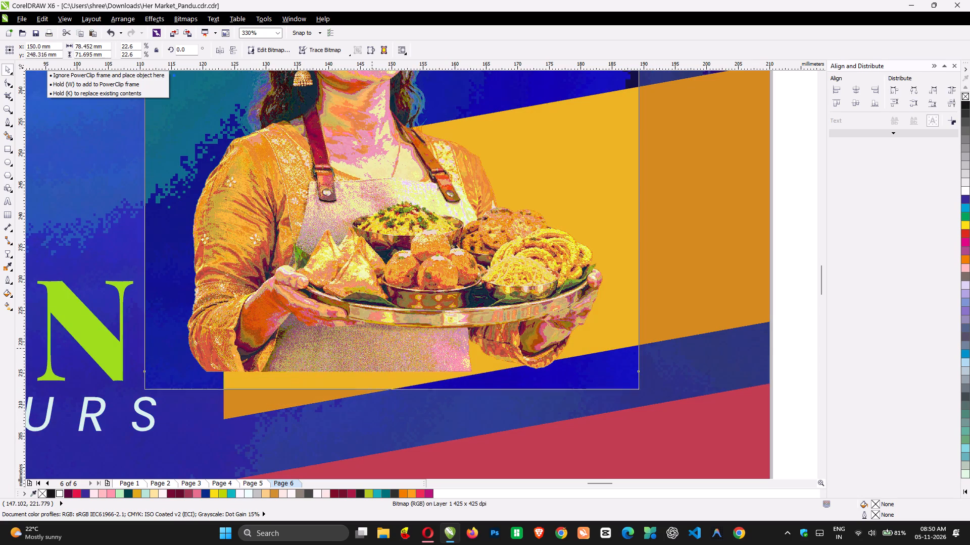
left_click_drag(372, 350, 372, 374)
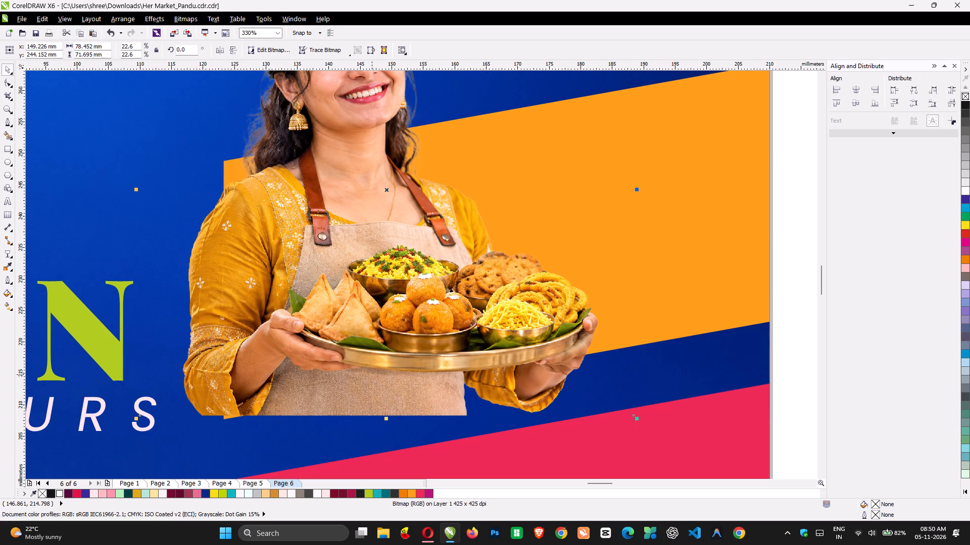
Convert the orange band to curves and move its left end inward along the slant, making it about 78 mm wide.
left_click(700, 277)
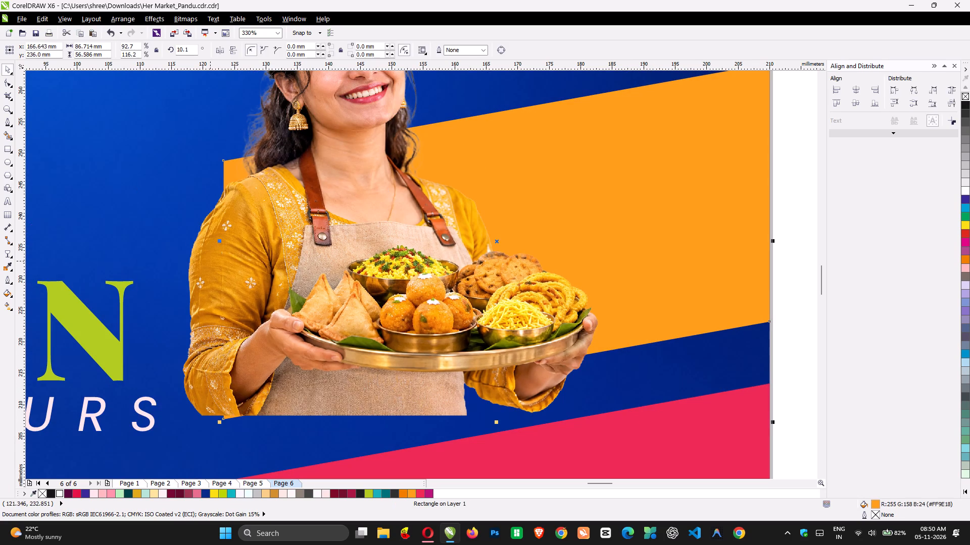
left_click(9, 82)
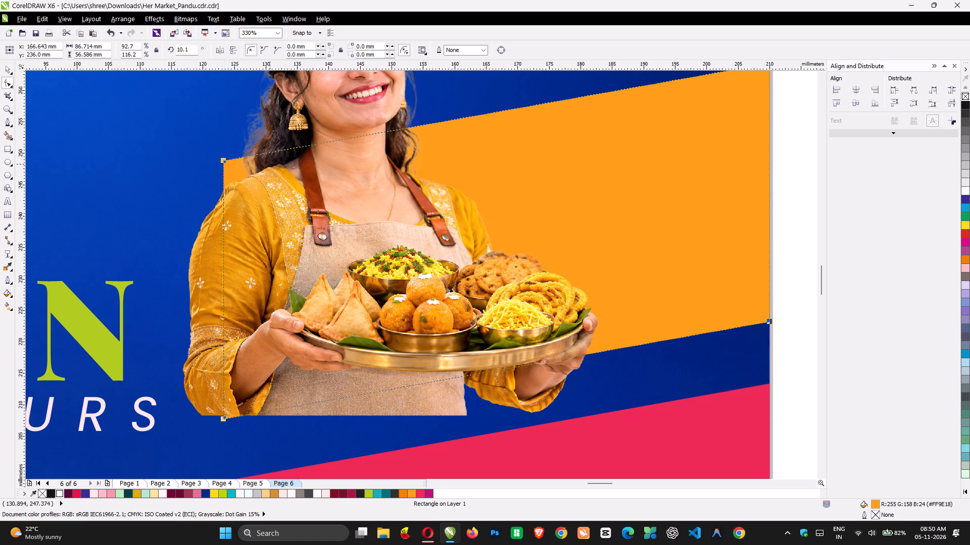
left_click_drag(207, 143, 262, 335)
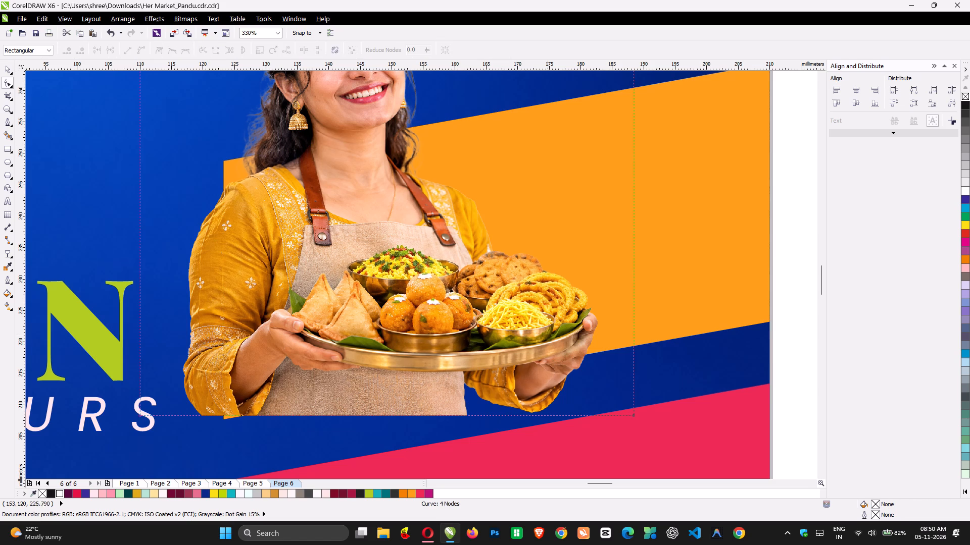
key("space")
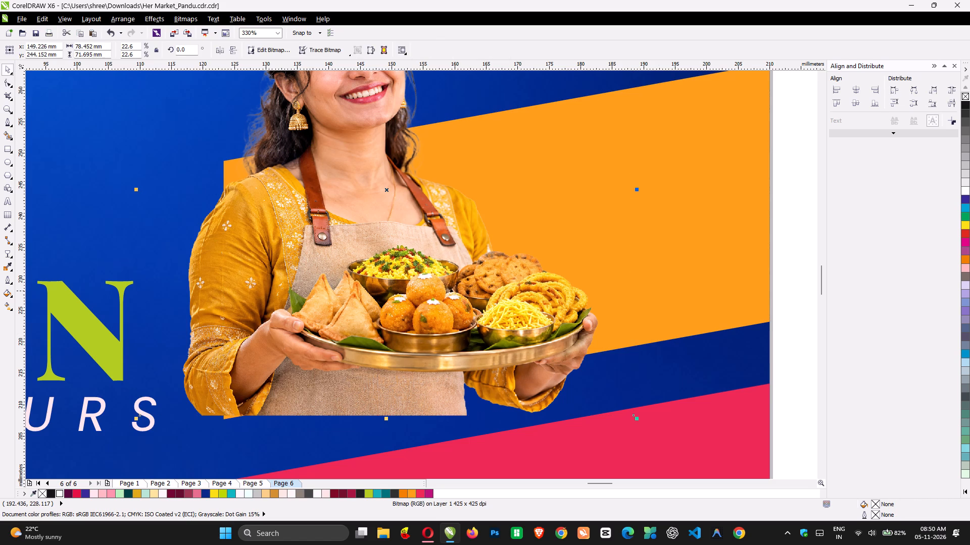
left_click(700, 289)
key("space")
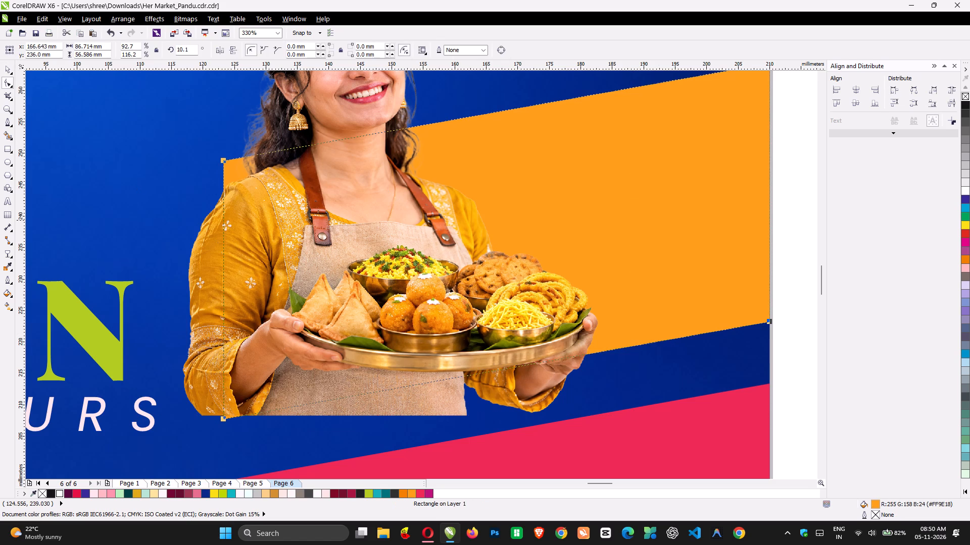
key("ctrl+q")
left_click_drag(200, 133, 259, 421)
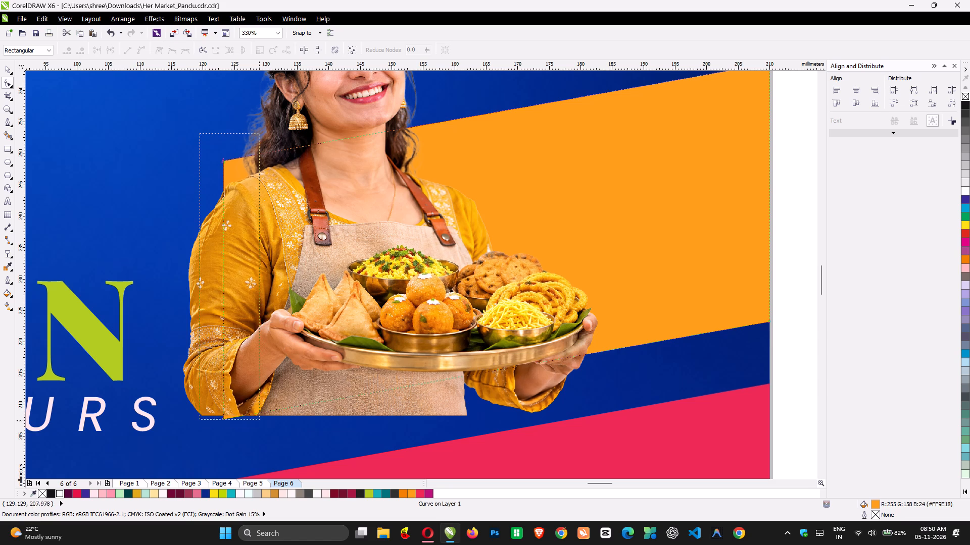
left_click_drag(259, 421, 260, 437)
left_click_drag(224, 419, 232, 416)
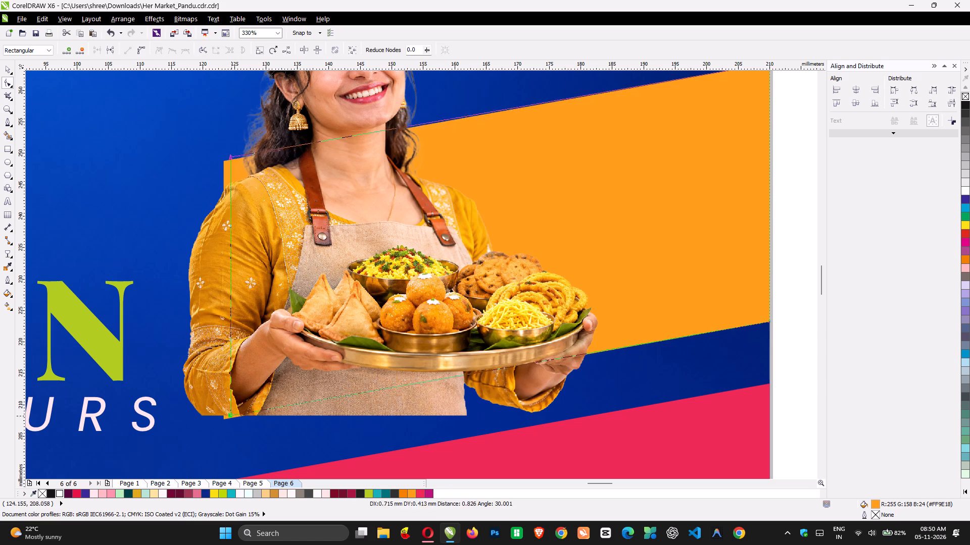
left_click_drag(232, 416, 277, 405)
key("space")
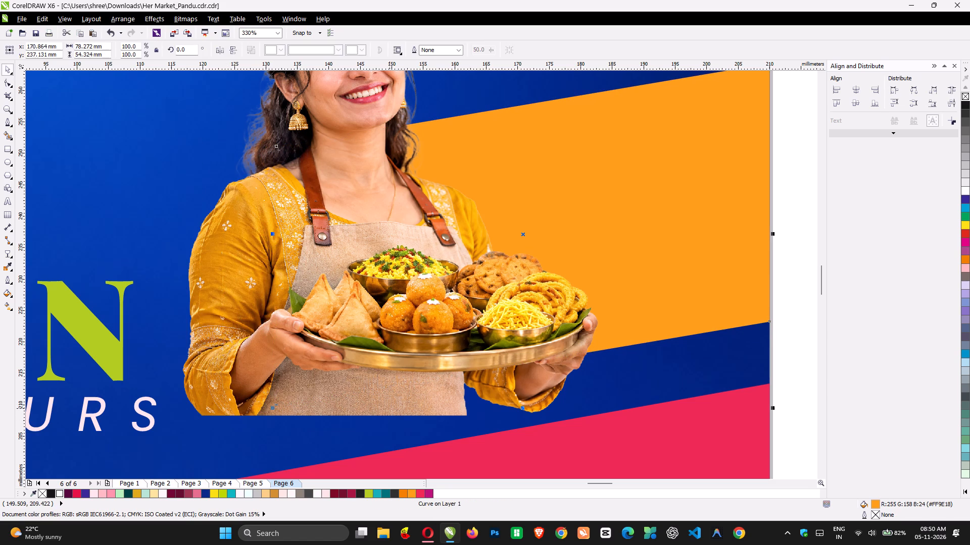
Reshape the woman image's bottom edge to slant along the orange band's lower edge, cropping the apron and sleeve below it.
left_click(390, 408)
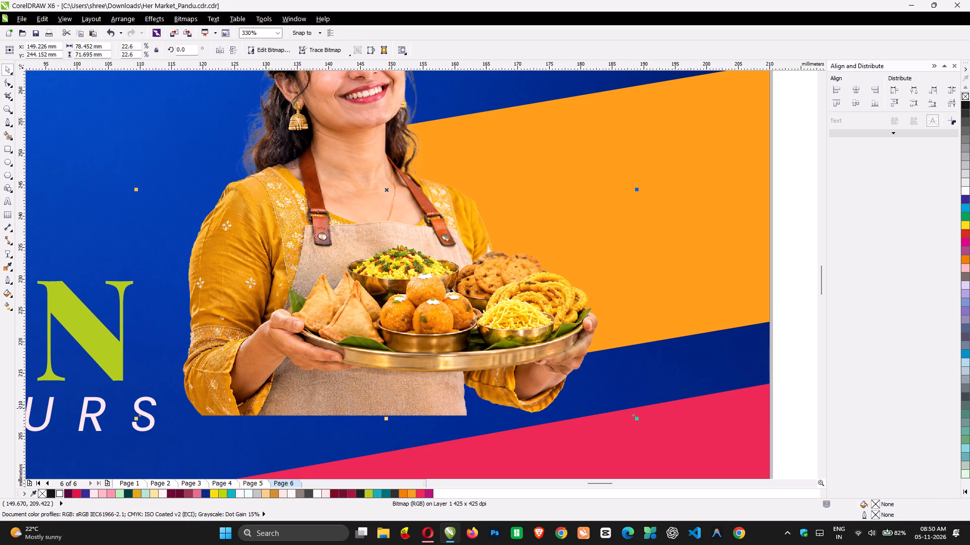
left_click(9, 80)
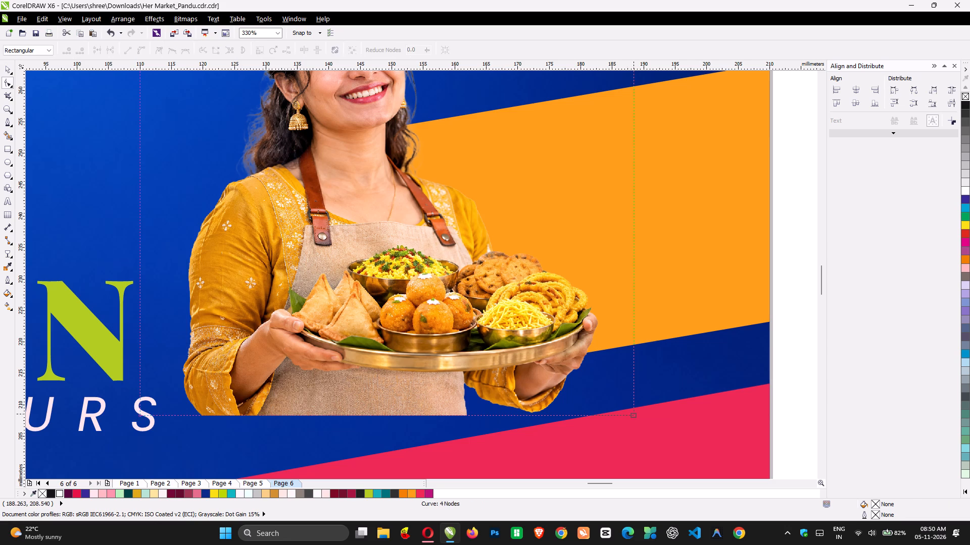
left_click_drag(634, 414, 623, 343)
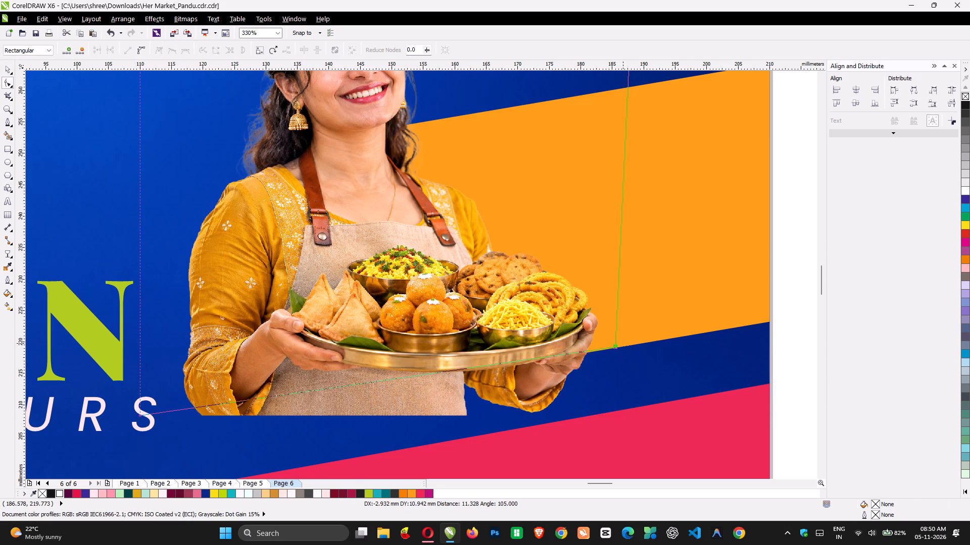
left_click_drag(623, 343, 625, 343)
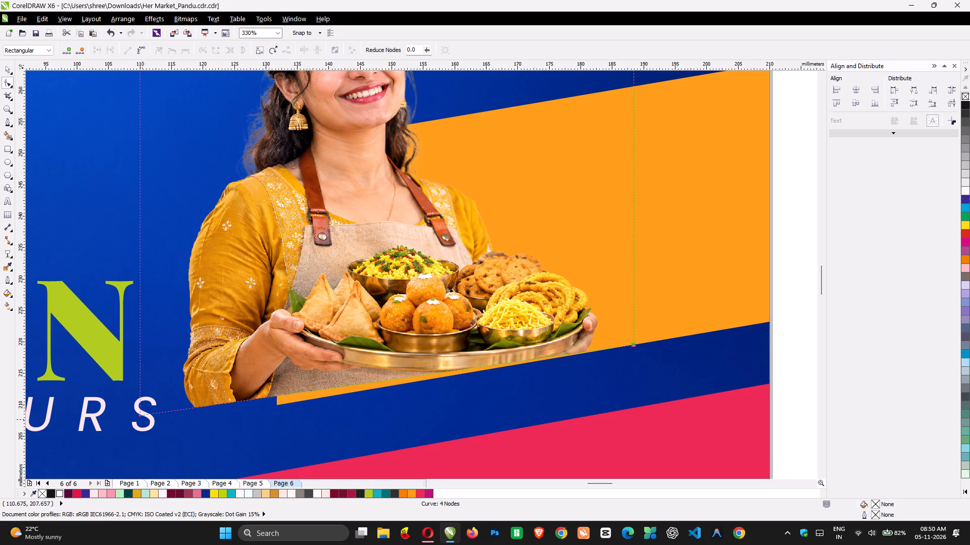
left_click_drag(138, 415, 140, 428)
key("space")
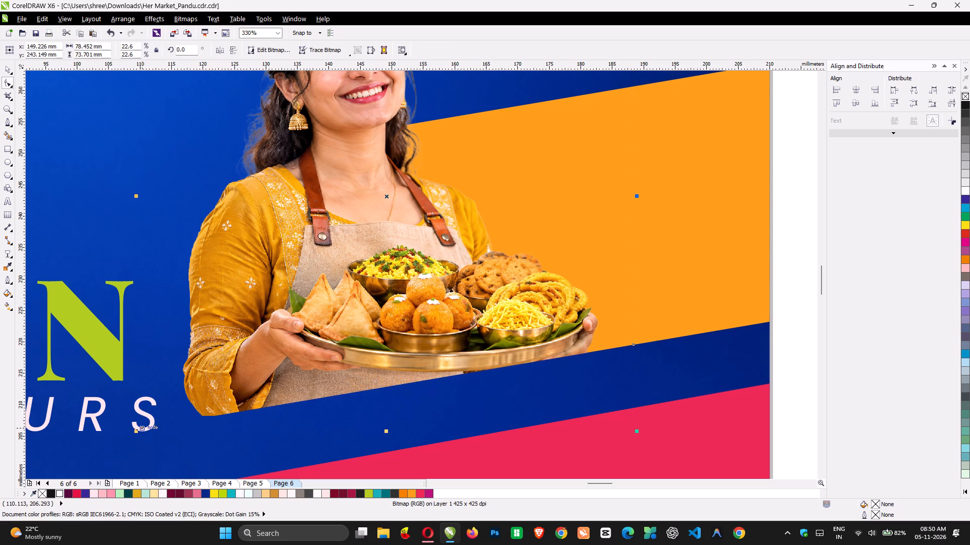
Scale the cropped woman image down to about 75.5 mm wide from its upper-left corner and nudge it down 0.1 mm.
scroll(401, 350, "up", 1)
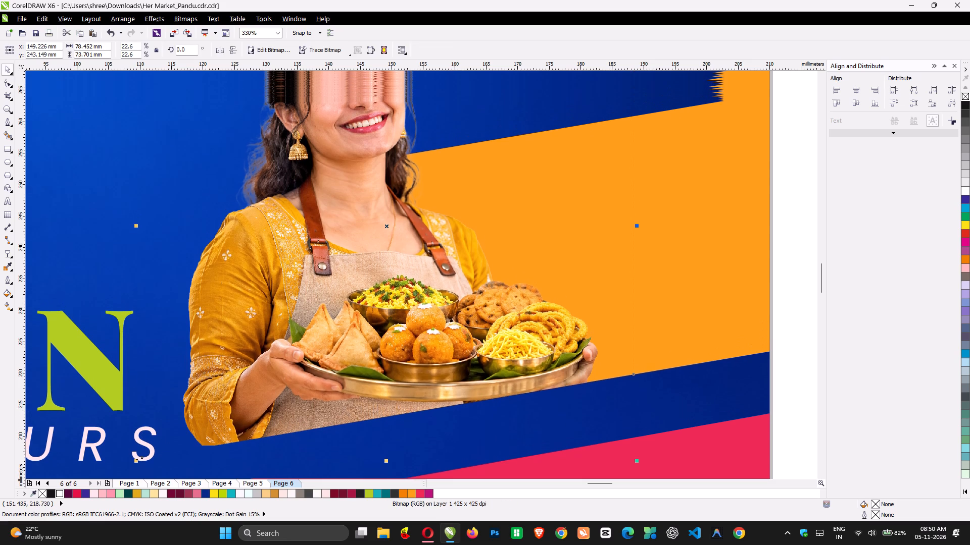
scroll(401, 350, "up", 3)
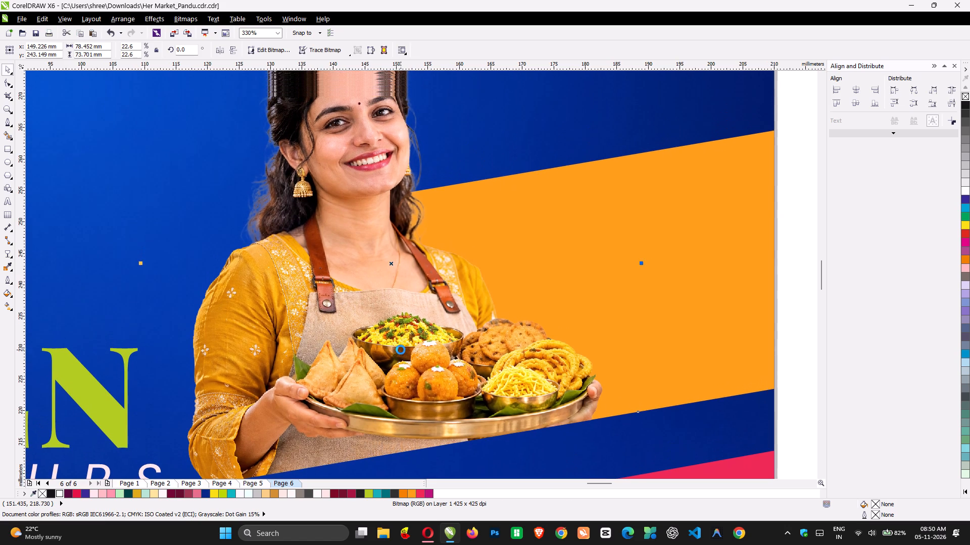
scroll(401, 350, "up", 1)
key("F3")
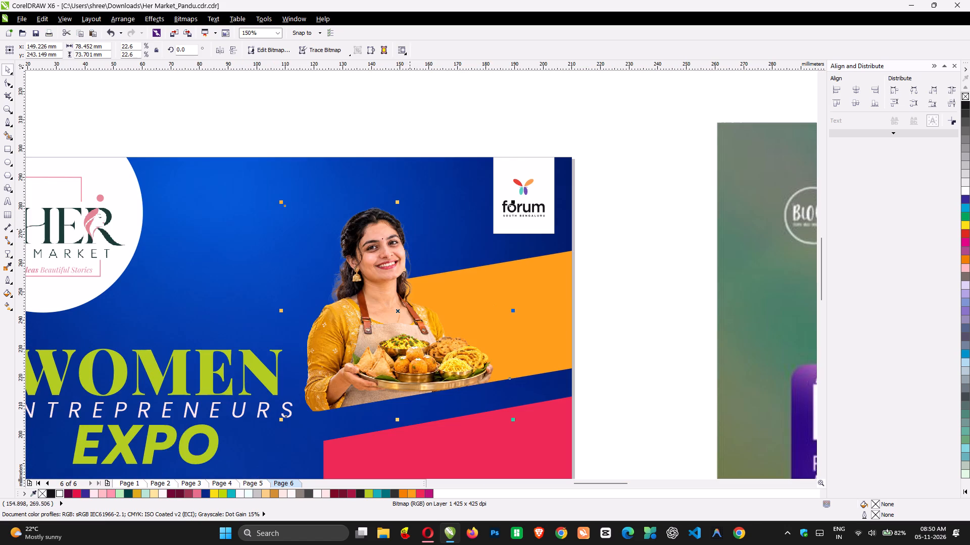
left_click_drag(282, 202, 285, 207)
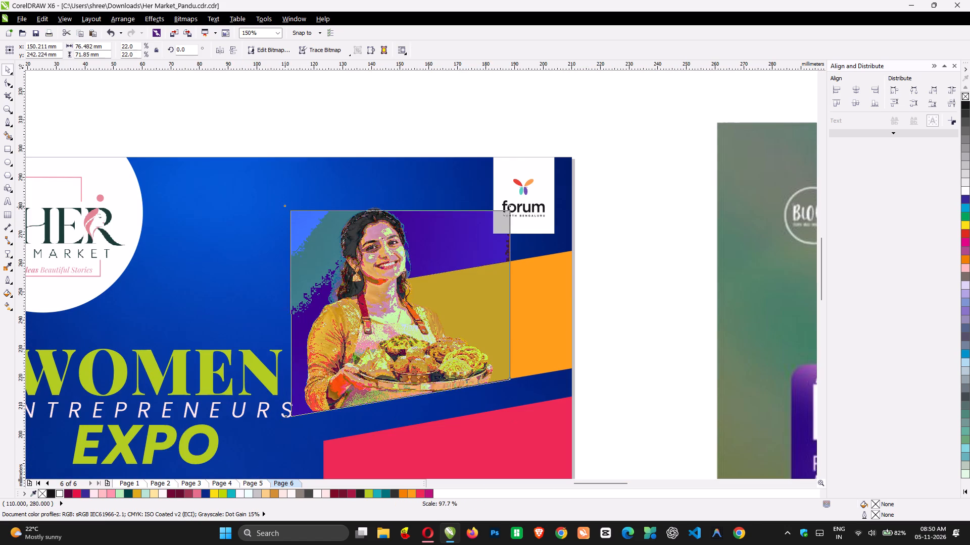
left_click_drag(285, 207, 287, 209)
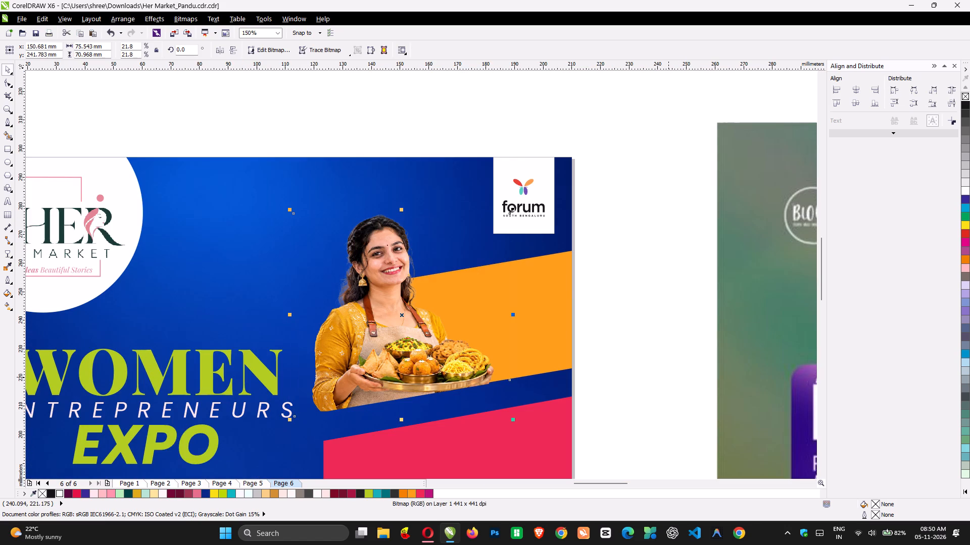
key("Down")
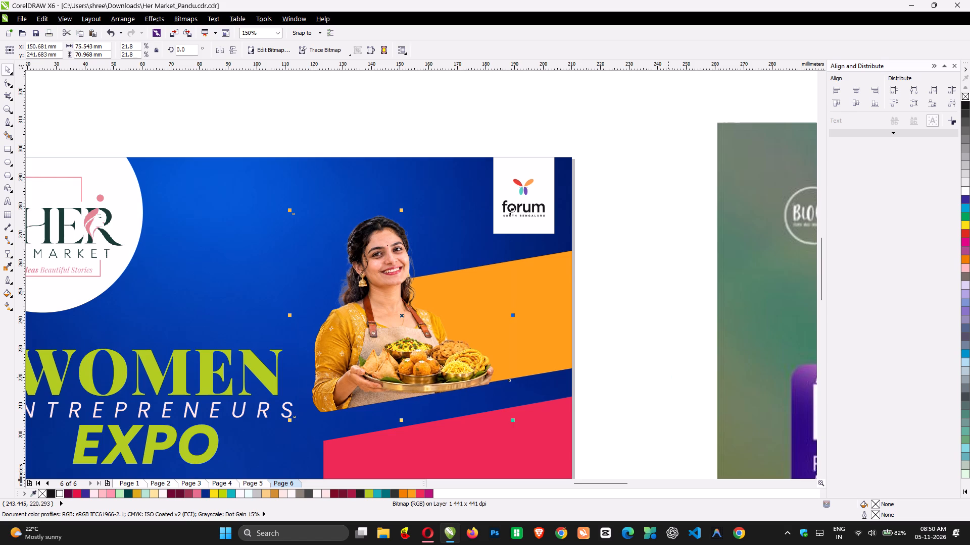
double_click(668, 377)
Recolour the orange band behind the woman lime green.
scroll(668, 377, "down", 3)
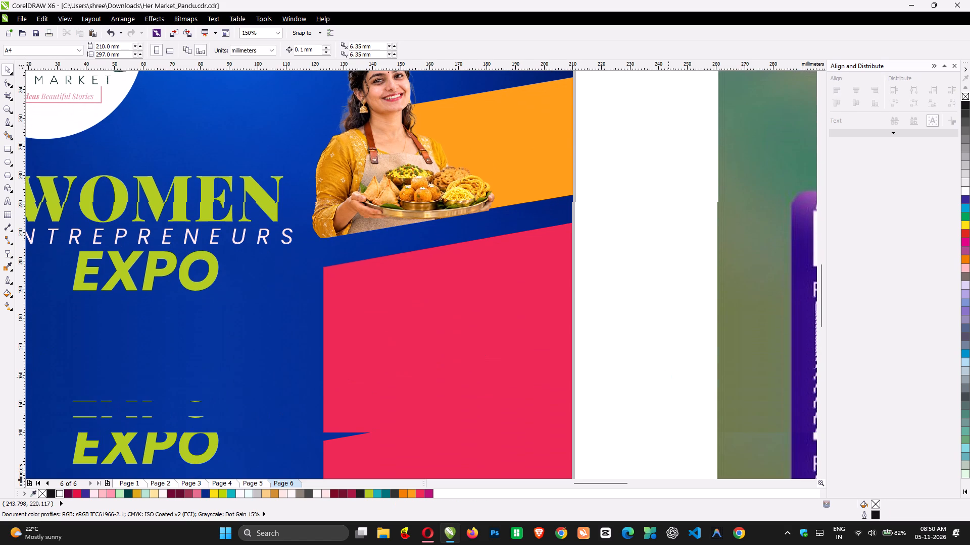
key("F3")
scroll(668, 377, "down", 1)
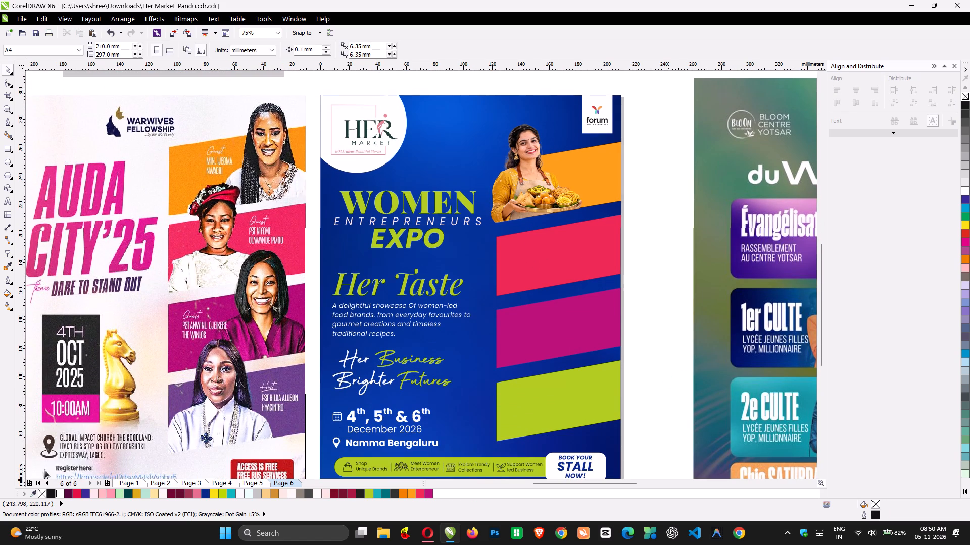
left_click(598, 199)
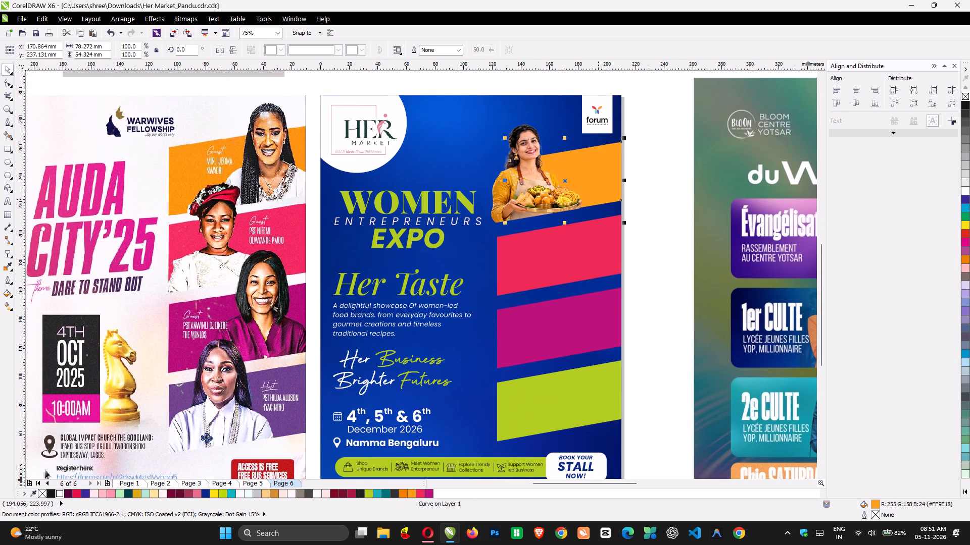
scroll(236, 519, "left", 1)
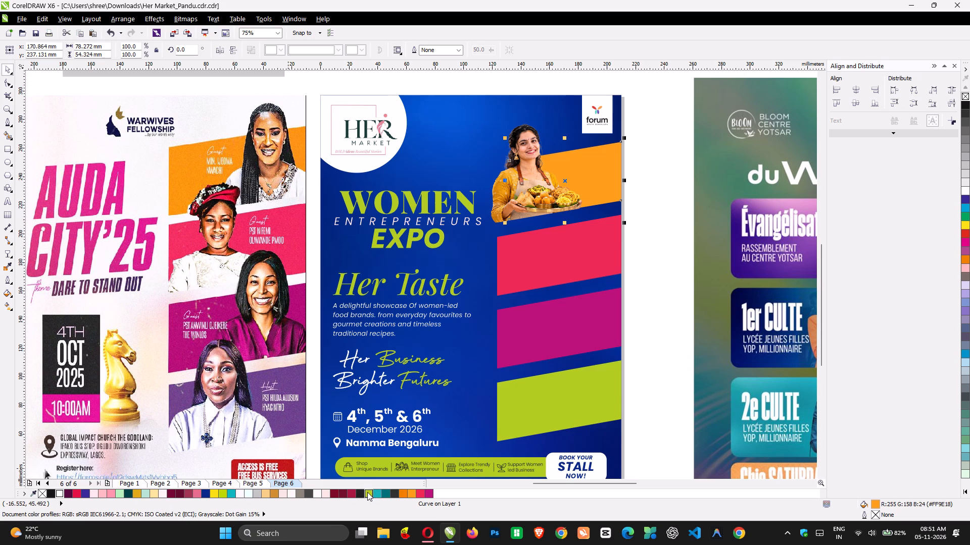
left_click(367, 492)
left_click(657, 235)
scroll(541, 387, "up", 1)
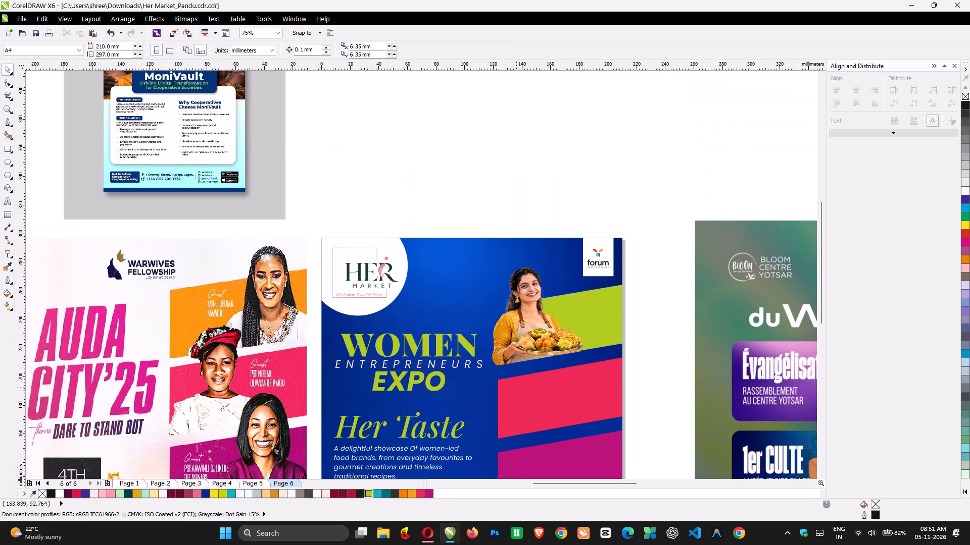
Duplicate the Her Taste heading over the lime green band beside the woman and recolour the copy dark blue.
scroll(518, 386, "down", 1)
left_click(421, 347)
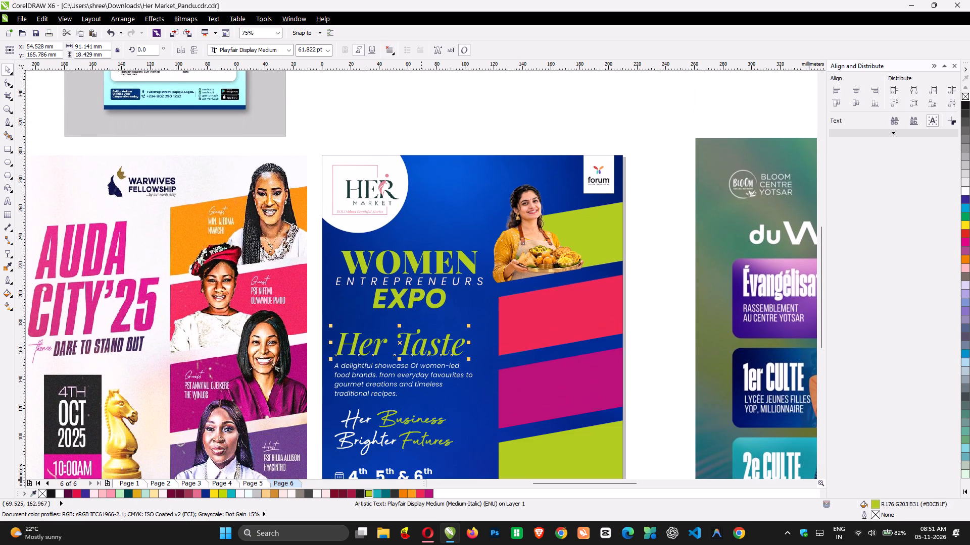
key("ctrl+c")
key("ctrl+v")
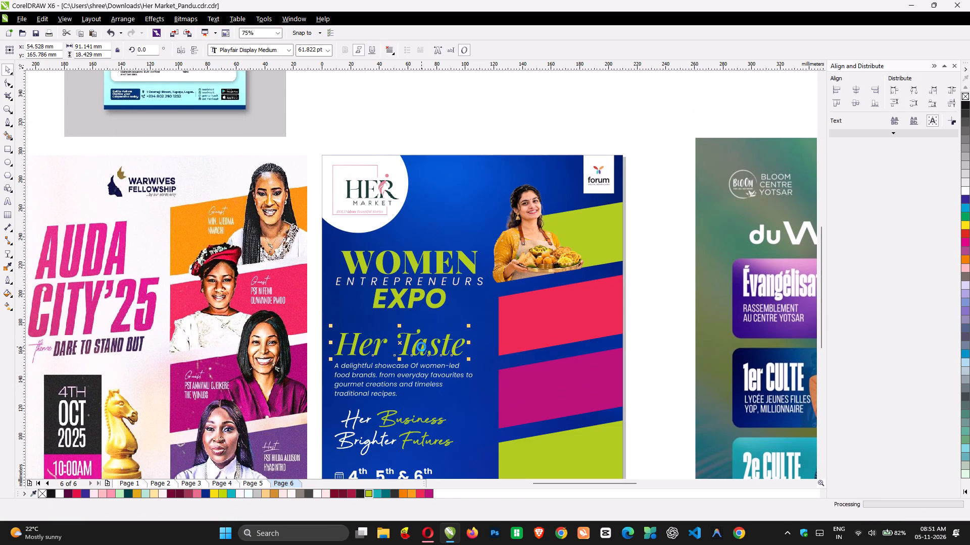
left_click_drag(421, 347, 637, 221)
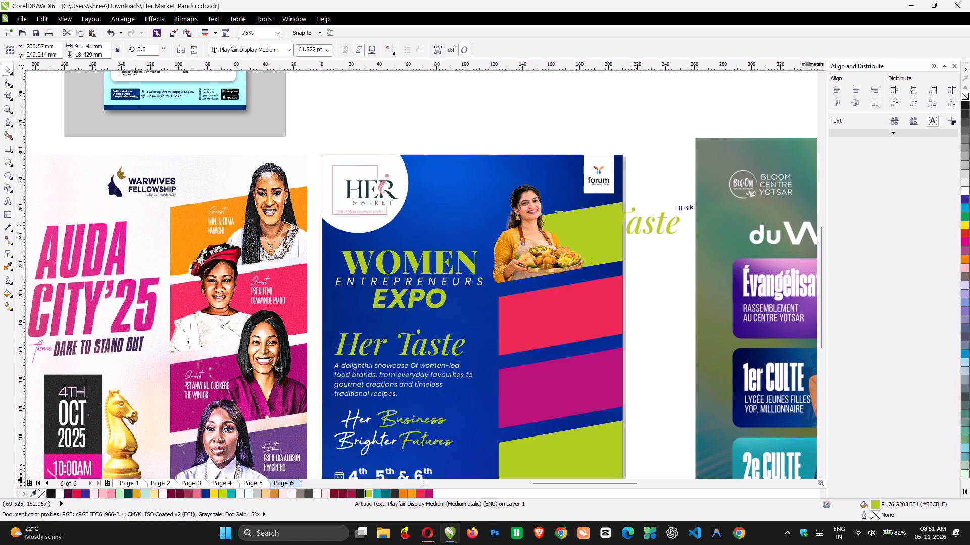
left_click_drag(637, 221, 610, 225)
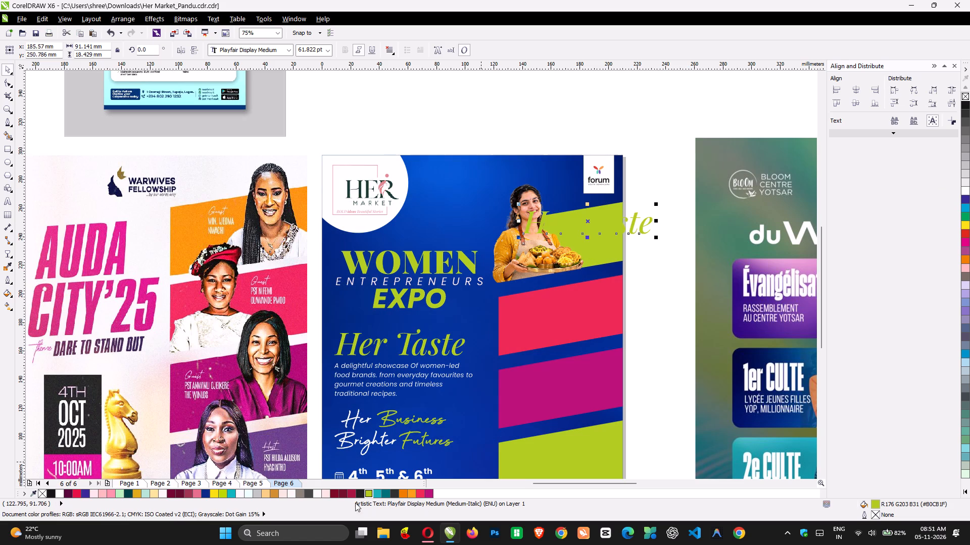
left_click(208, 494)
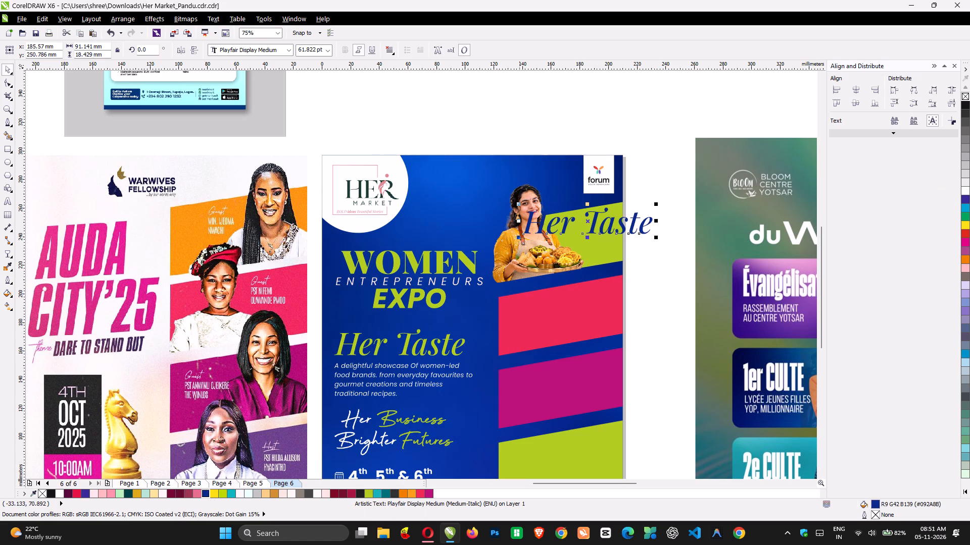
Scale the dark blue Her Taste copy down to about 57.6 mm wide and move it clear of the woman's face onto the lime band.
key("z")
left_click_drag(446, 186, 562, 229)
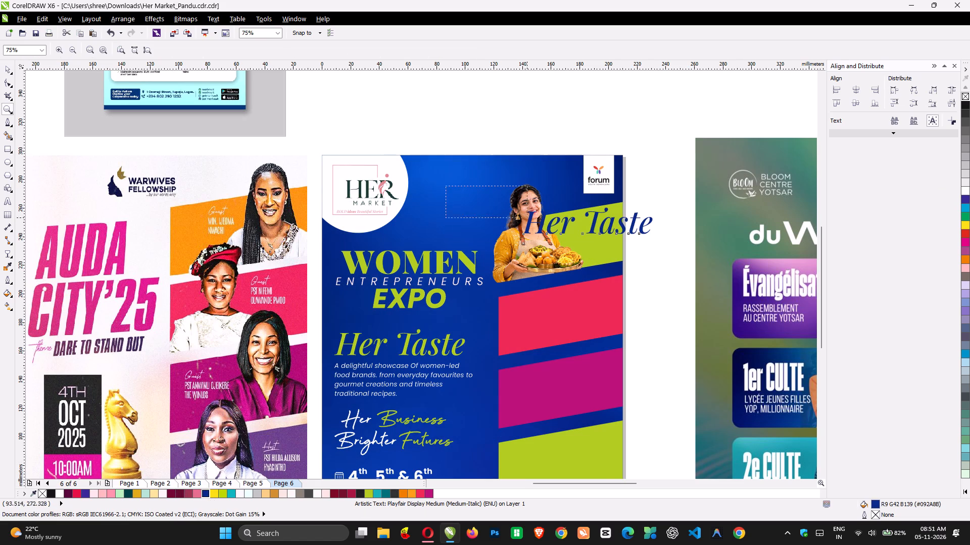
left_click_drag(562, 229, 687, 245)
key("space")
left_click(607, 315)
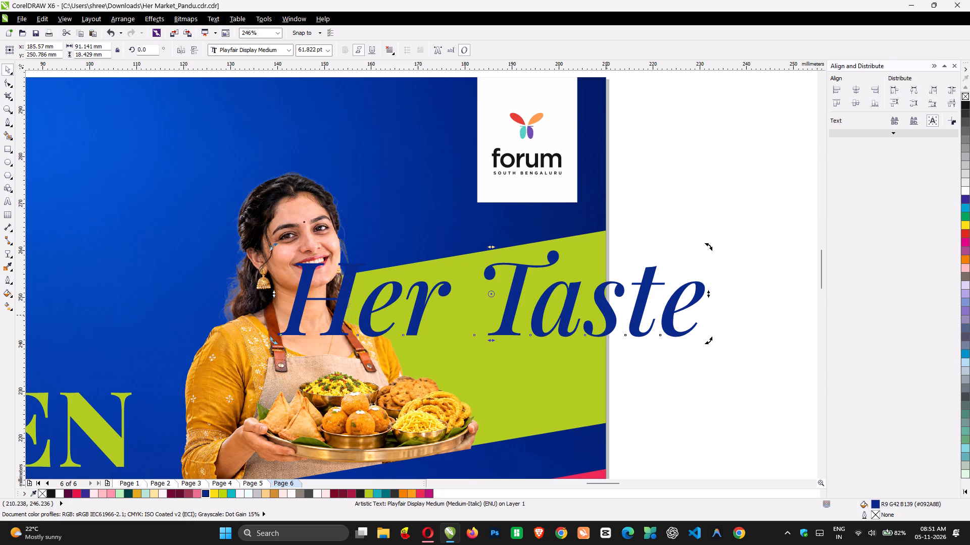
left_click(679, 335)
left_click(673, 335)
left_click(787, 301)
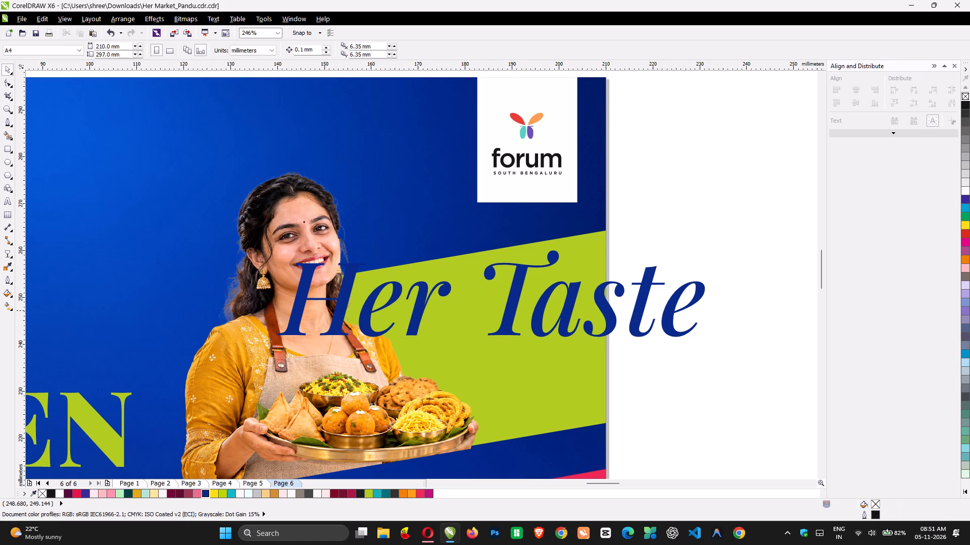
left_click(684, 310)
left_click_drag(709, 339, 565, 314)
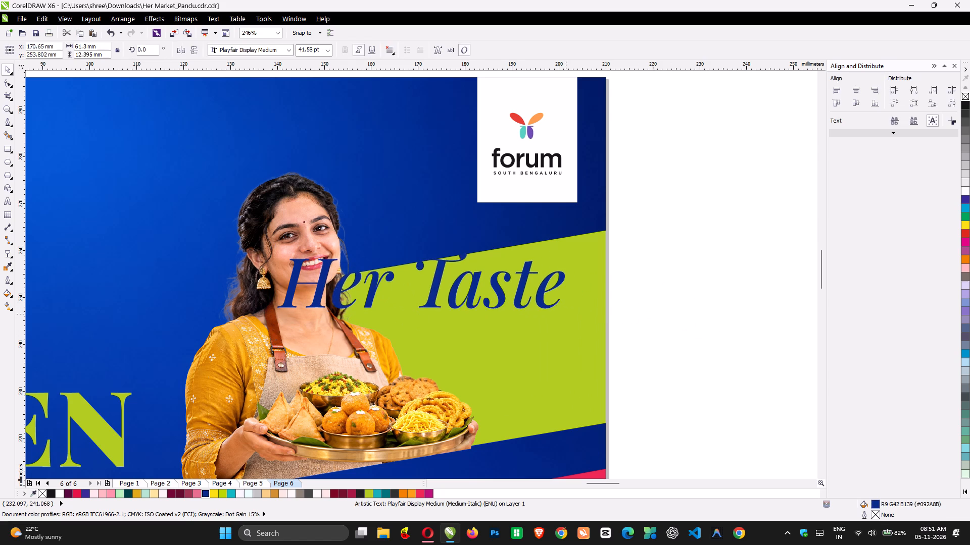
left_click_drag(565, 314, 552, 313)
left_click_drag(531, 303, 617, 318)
key("alt+Tab")
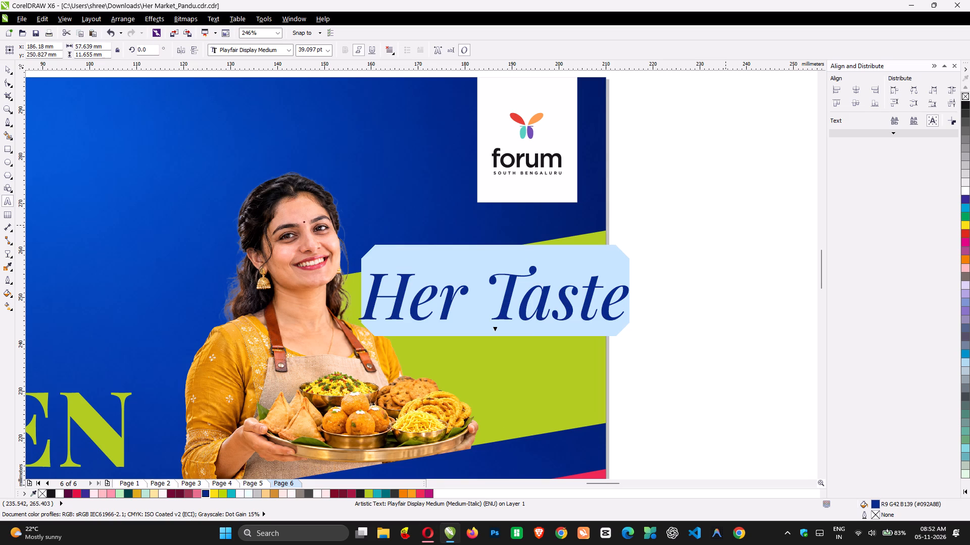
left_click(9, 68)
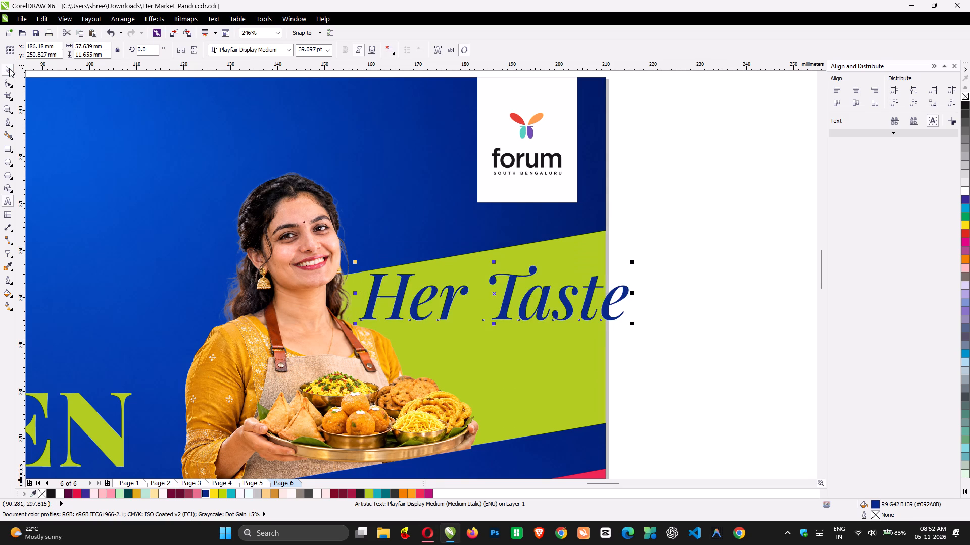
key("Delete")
Copy the Gifting title and description text group from page 4 and paste it onto page 6.
key("Page_Up")
scroll(335, 291, "down", 6)
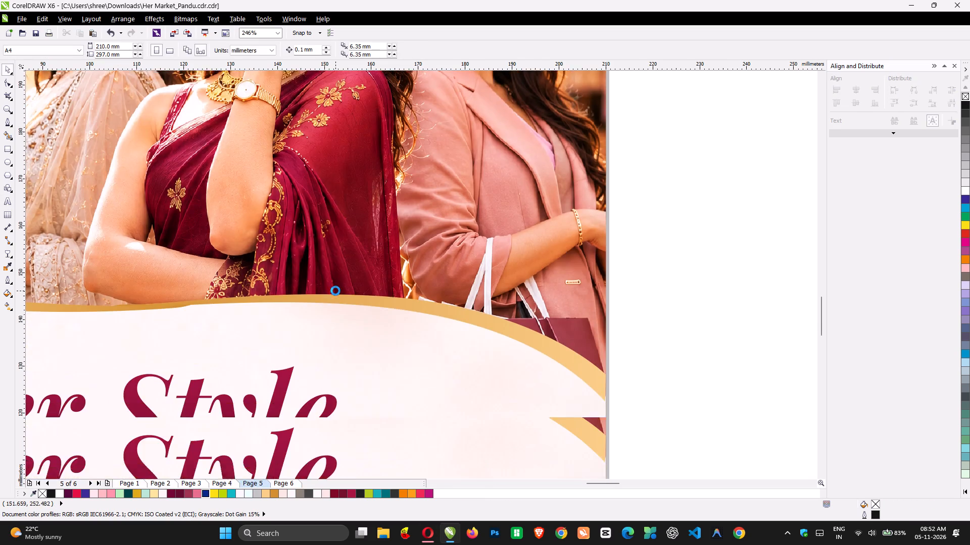
scroll(335, 291, "down", 5)
left_click(499, 186)
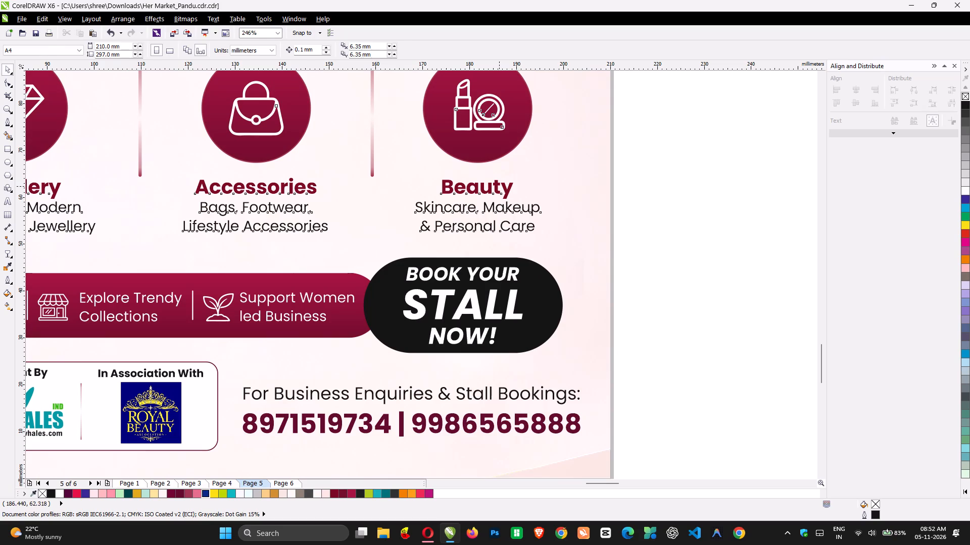
left_click(499, 186, "ctrl")
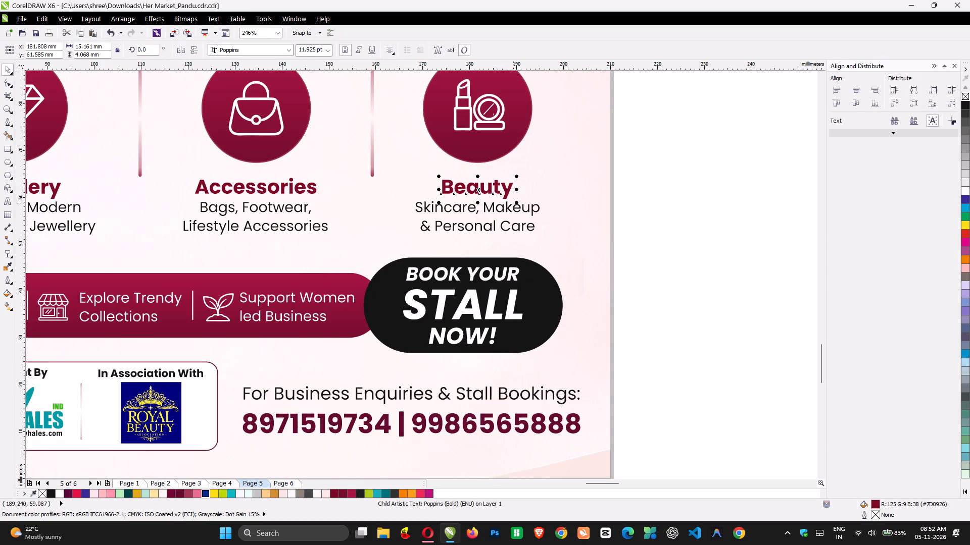
key("Page_Up")
left_click(394, 226)
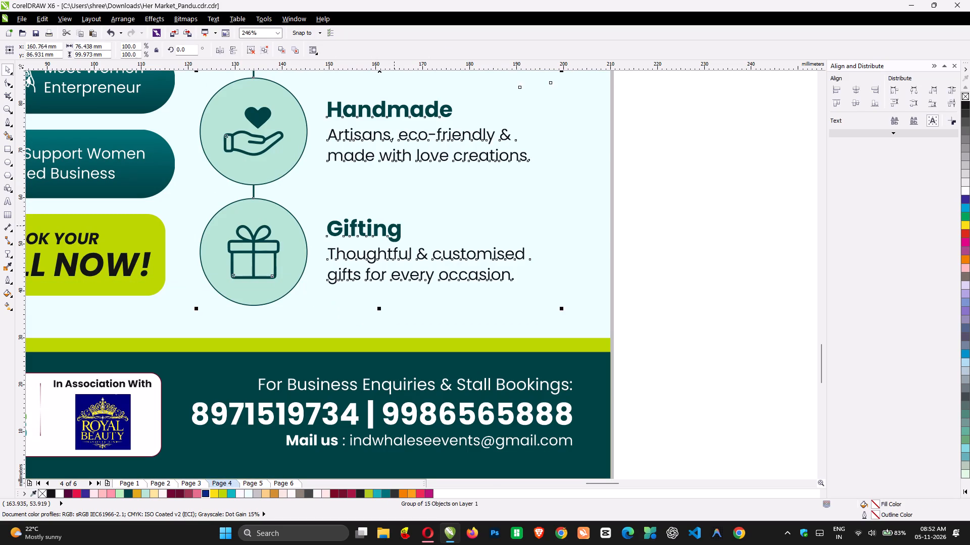
left_click(394, 226, "ctrl")
key("ctrl+c")
key("Page_Down")
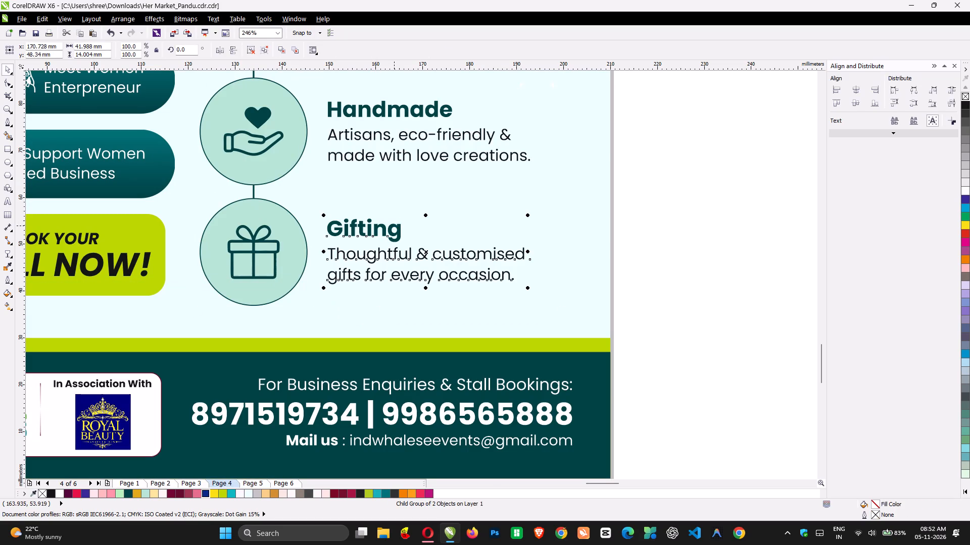
key("Page_Down")
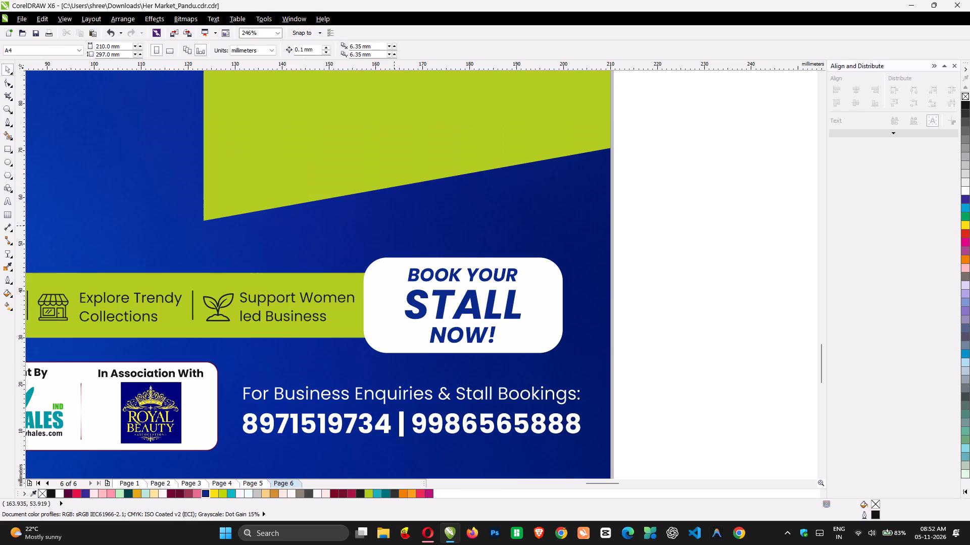
key("ctrl+v")
Move the pasted Gifting text group up onto the lime green band beside the woman holding the food tray.
key("F3")
scroll(394, 226, "up", 1)
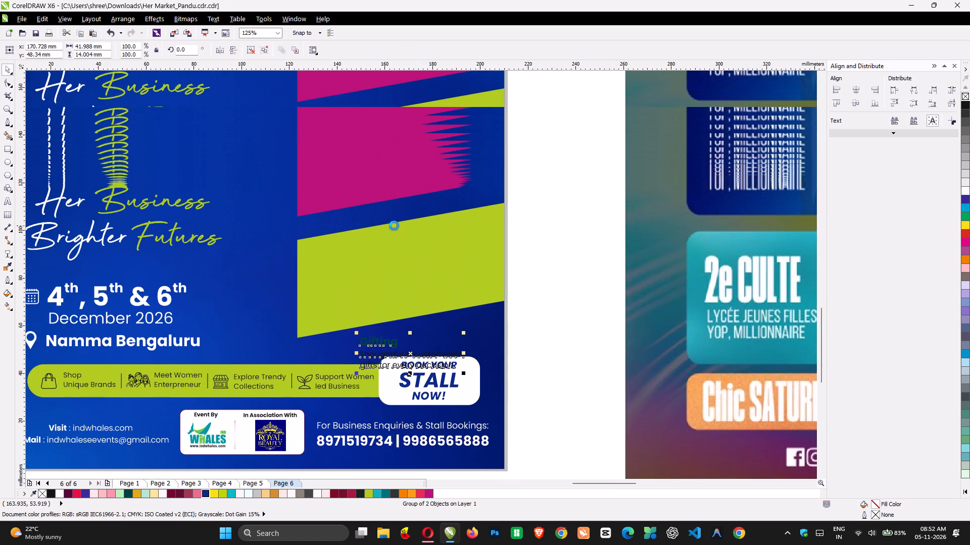
left_click_drag(384, 344, 392, 131)
scroll(392, 131, "up", 2)
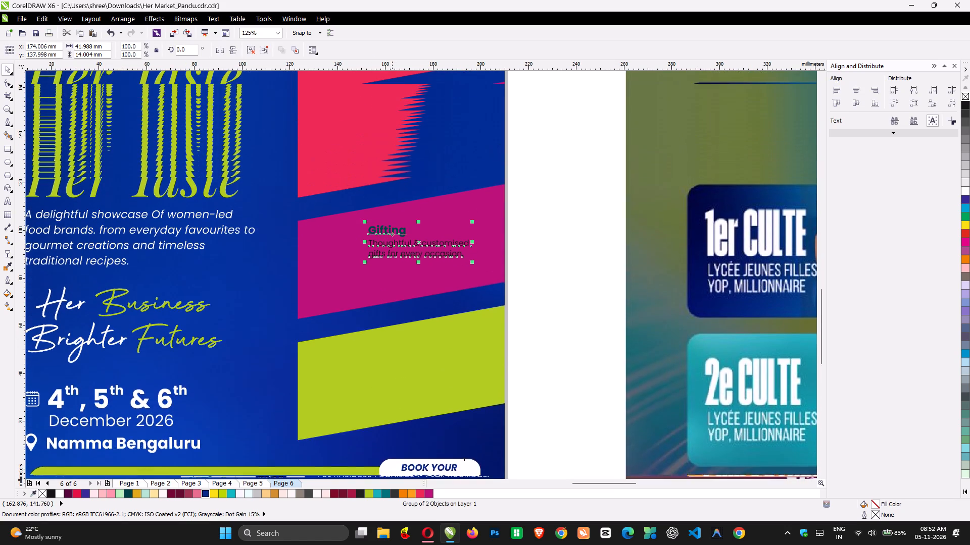
scroll(392, 131, "up", 2)
left_click_drag(393, 332, 439, 116)
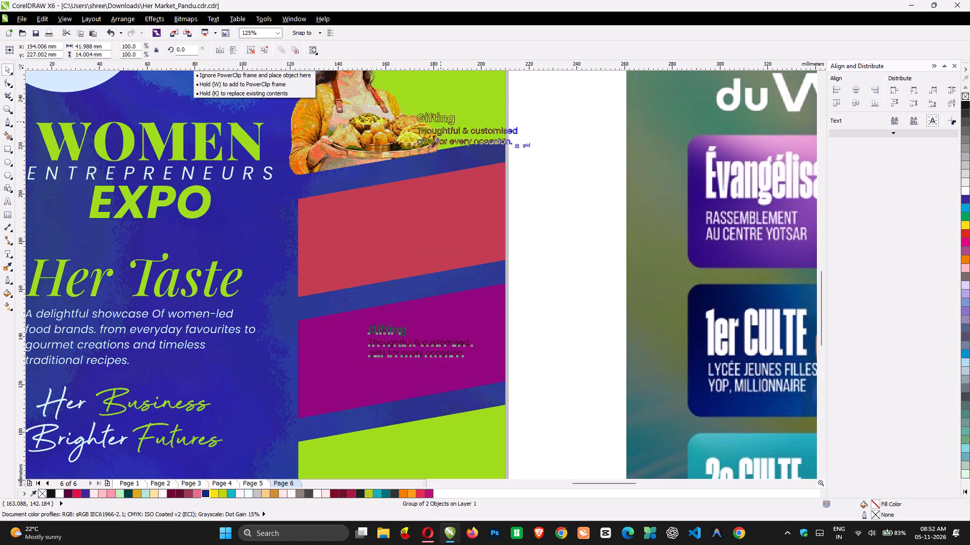
Raise the Gifting text group on the lime band and skew it vertically about 8.1° to follow the band's slope.
left_click_drag(439, 116, 429, 78)
scroll(429, 78, "up", 1)
key("z")
left_click_drag(299, 92, 476, 193)
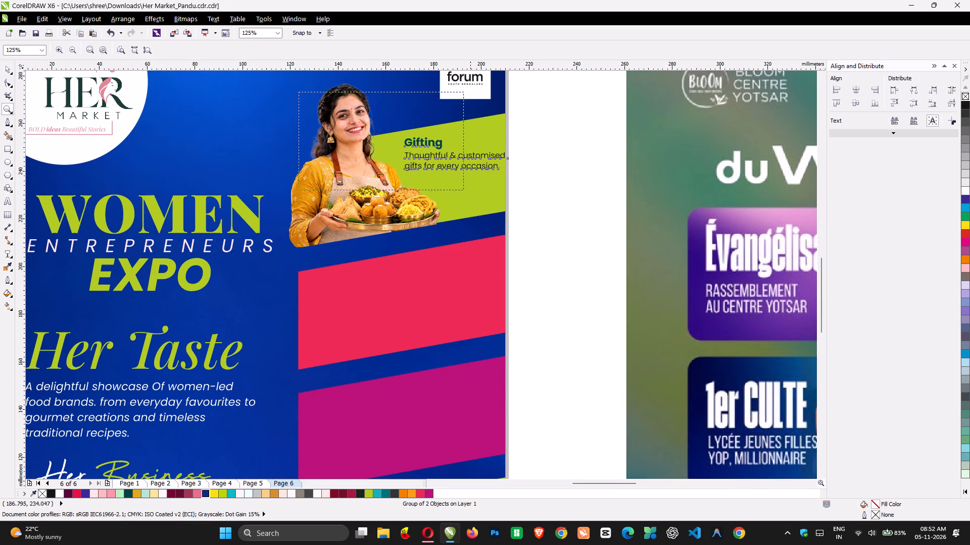
left_click_drag(476, 193, 558, 207)
key("space")
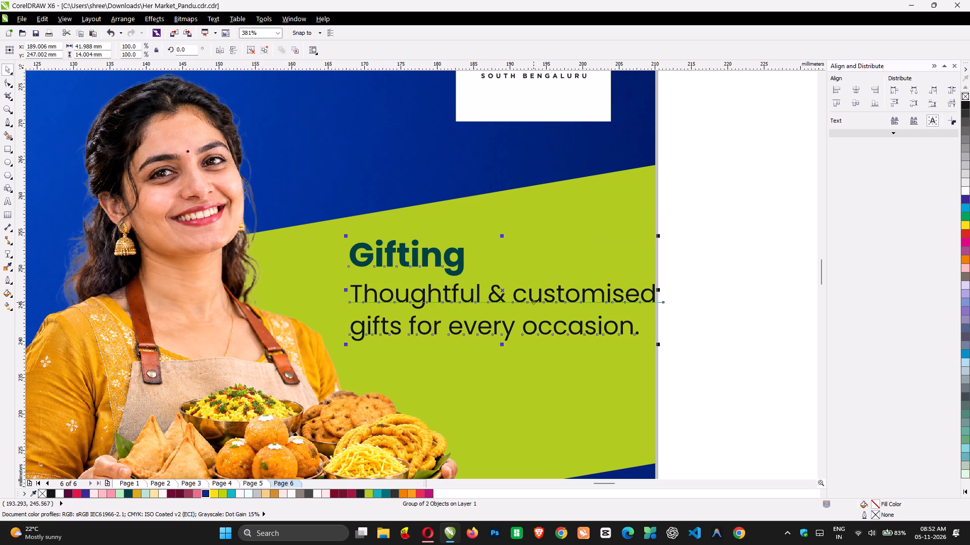
left_click(533, 302)
left_click_drag(660, 291, 653, 240)
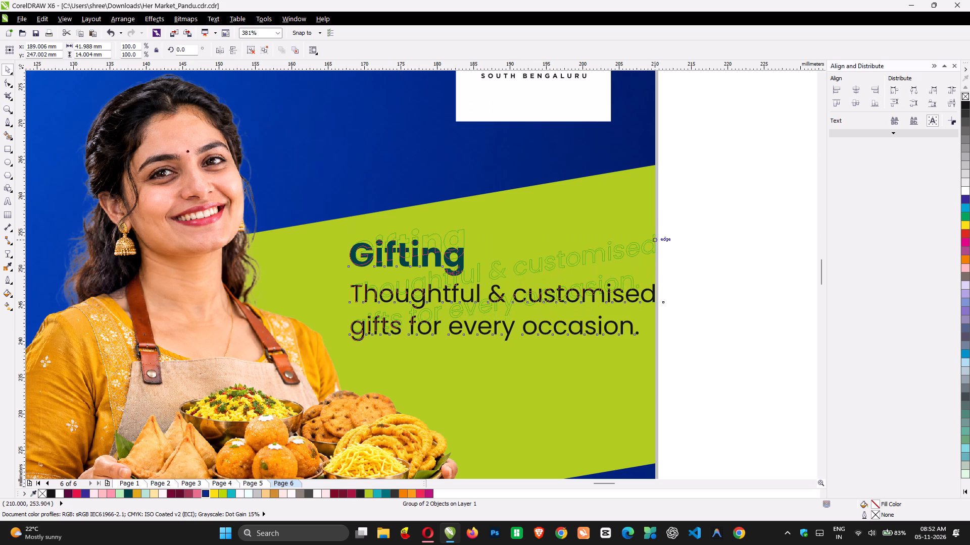
left_click_drag(653, 240, 655, 246)
left_click(710, 335)
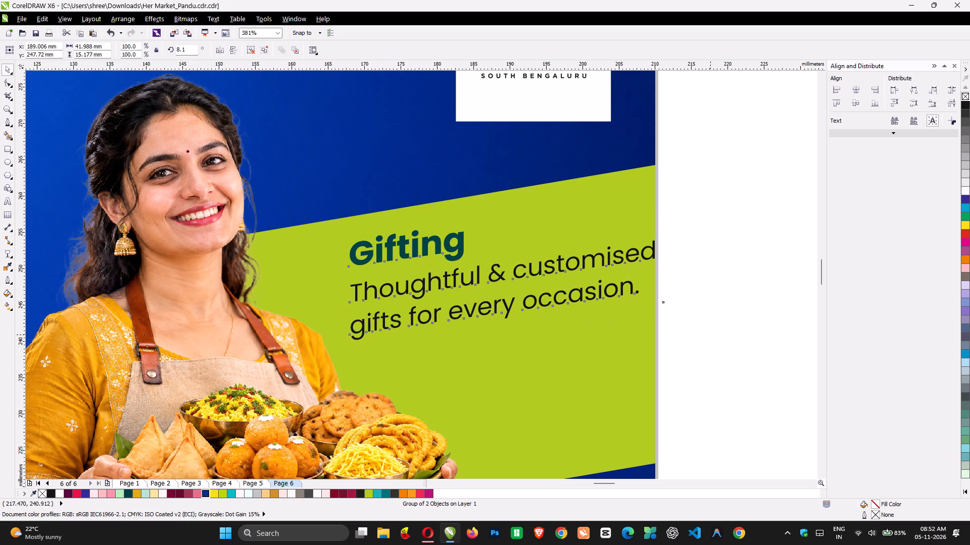
Shift the slanted Gifting text group closer to the woman and enlarge it to about 45.7 mm wide.
left_click_drag(560, 303, 533, 309)
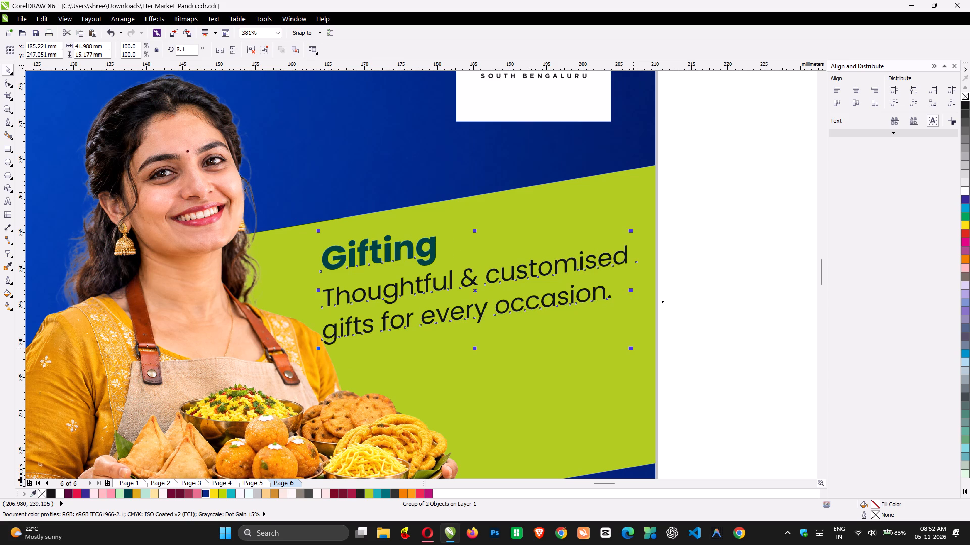
left_click_drag(633, 349, 670, 358)
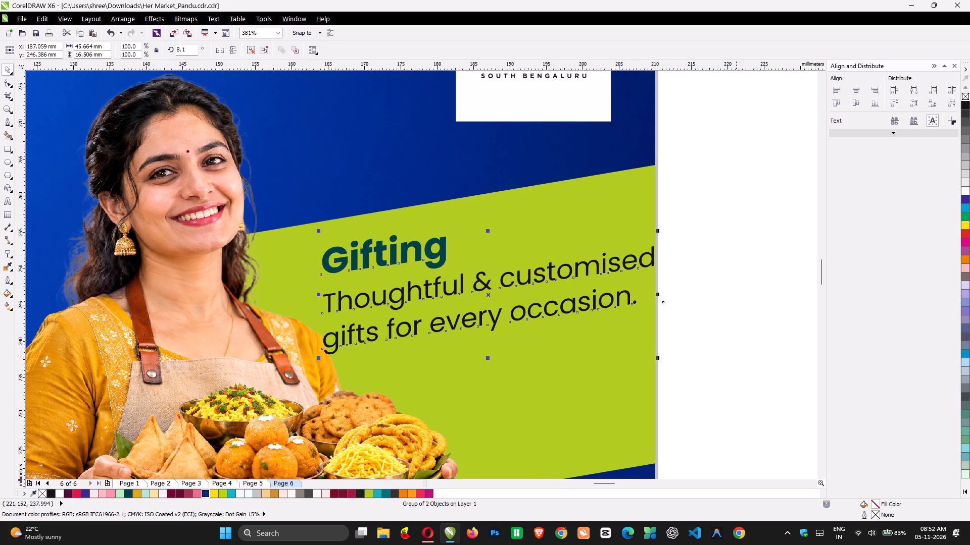
Replace the Gifting title on the lime band with "Food".
key("F8")
left_click(369, 255)
key("ctrl+a")
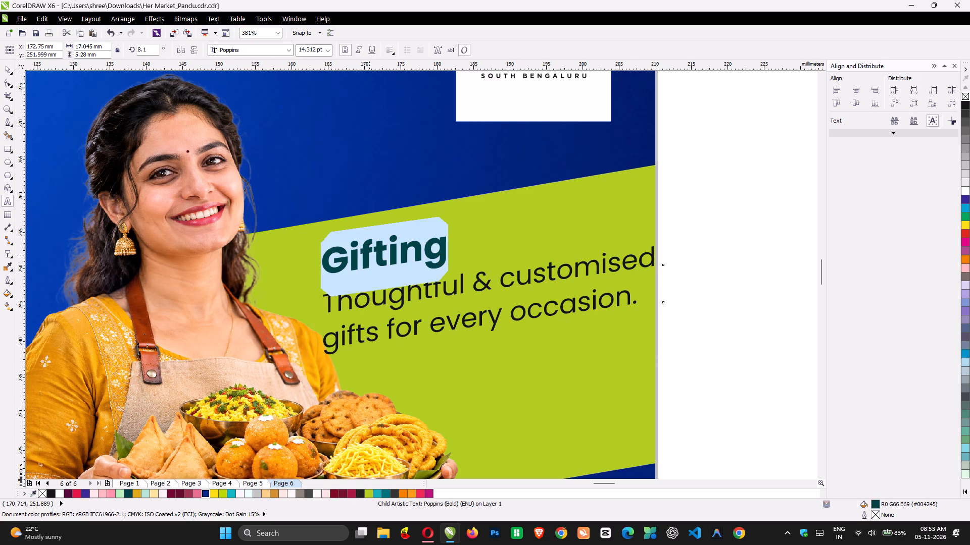
key("shift+f")
type("ood")
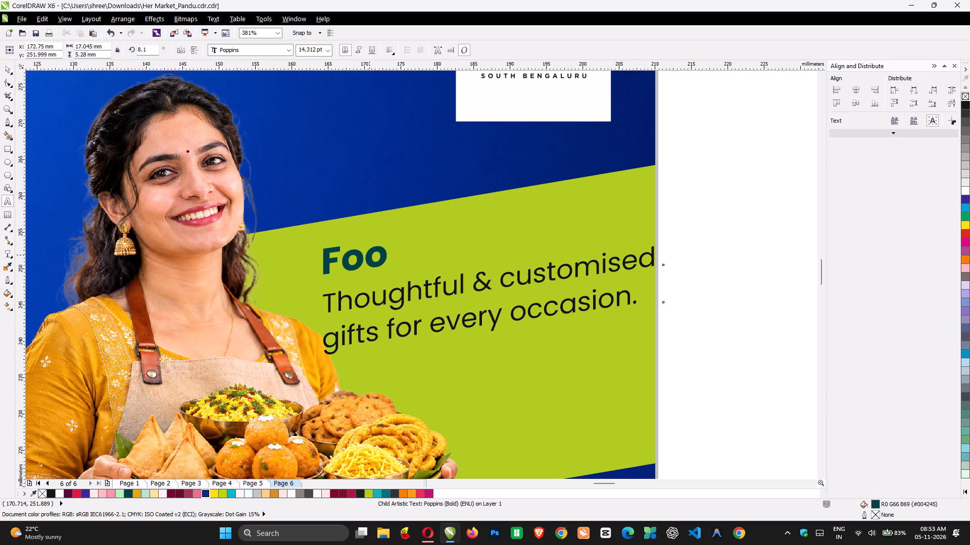
key("space")
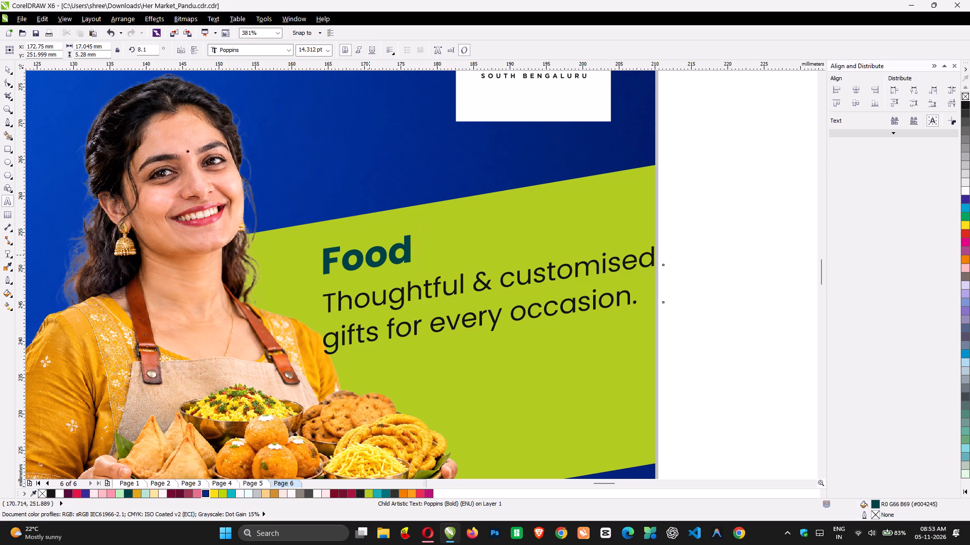
Replace the gift description under the title with a first line reading "Delicious, Homemde", consulting the category image in the browser.
key("alt+Tab")
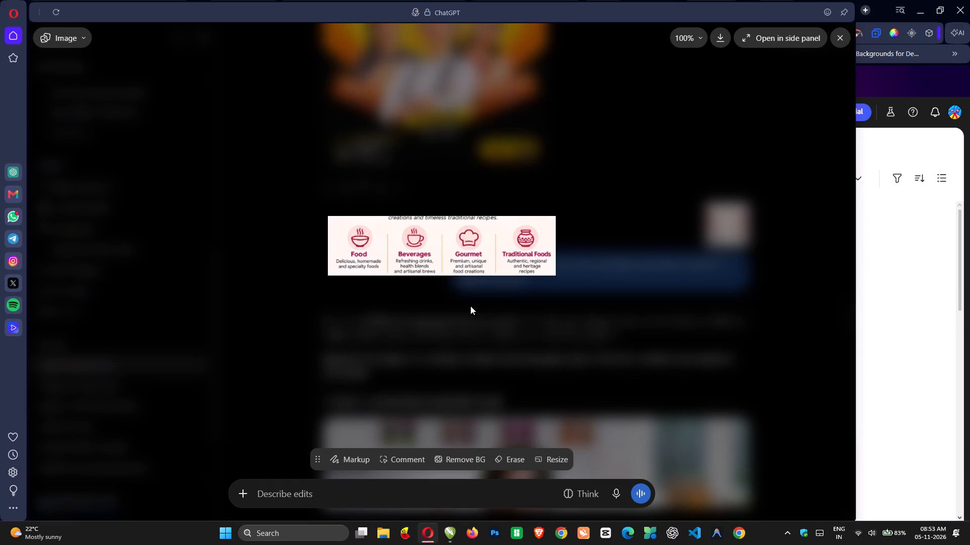
key("alt+Tab")
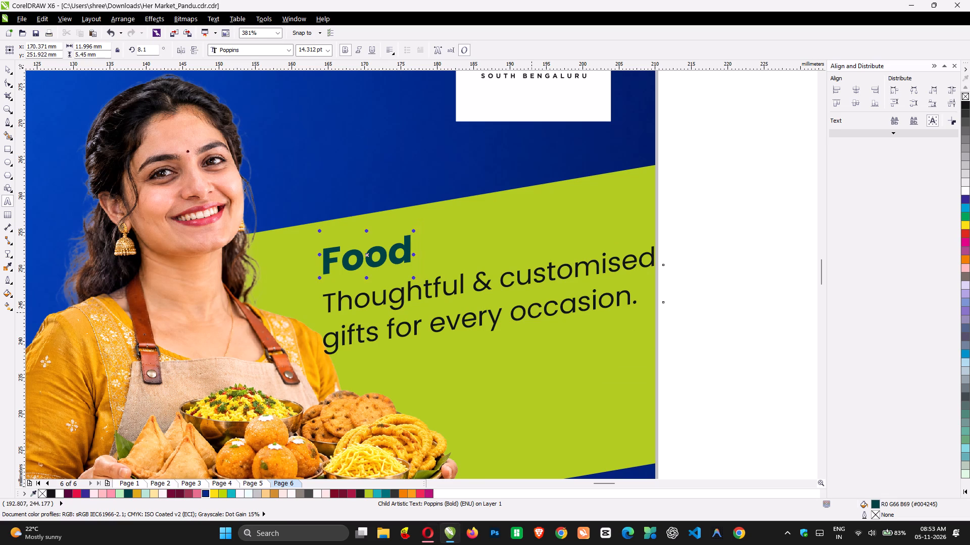
left_click(533, 314)
key("ctrl+a")
type("Delicius")
key("BackSpace")
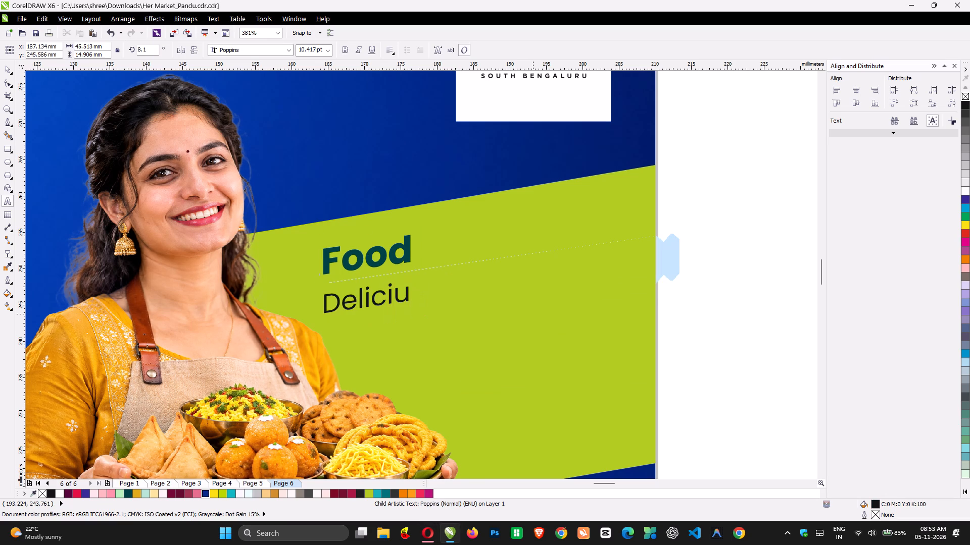
key("BackSpace")
type("ous")
key("space")
key("alt+Tab")
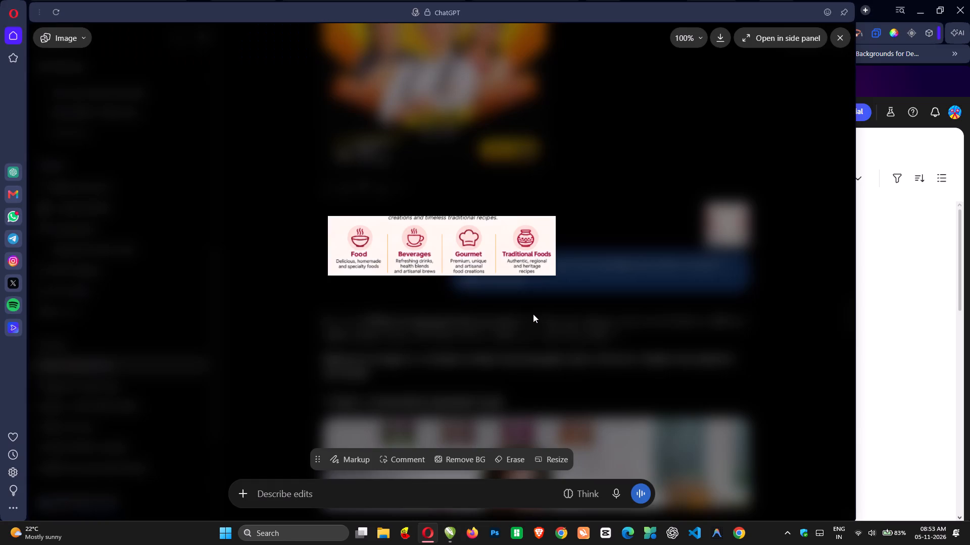
key("alt+Tab")
key("BackSpace")
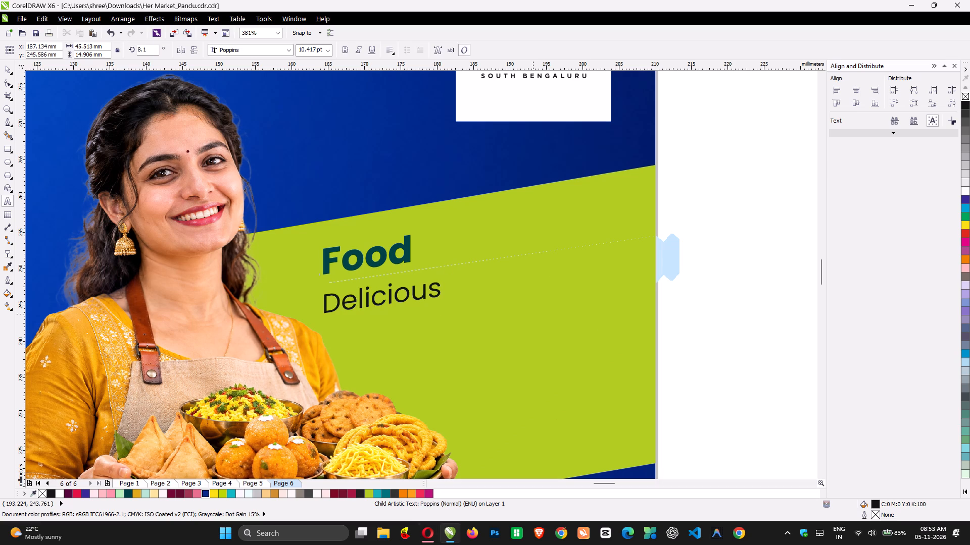
type(", Homemde")
key("Return")
Add the lines "and speciality" and "yummy foods." to the Food description, consulting the category image in the browser.
key("alt+Tab")
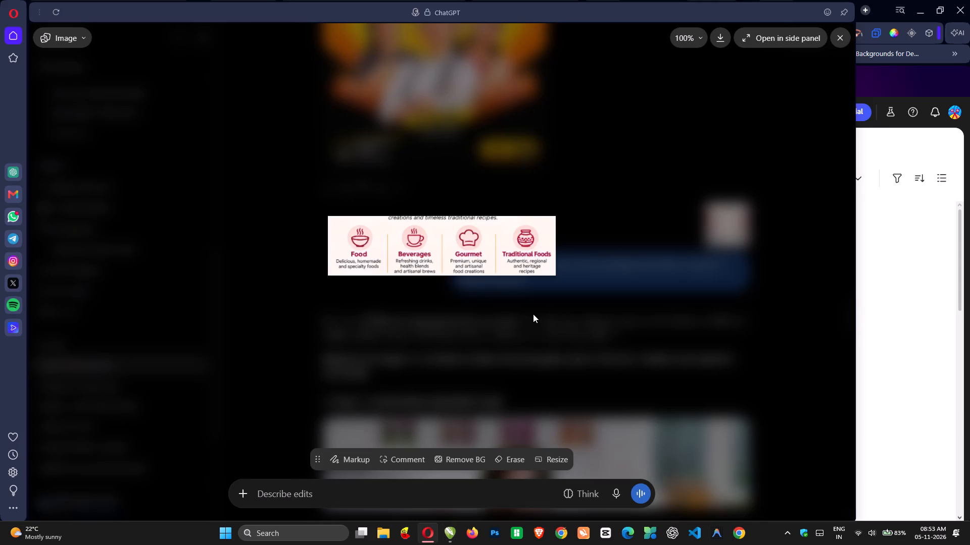
key("alt+Tab")
type("an")
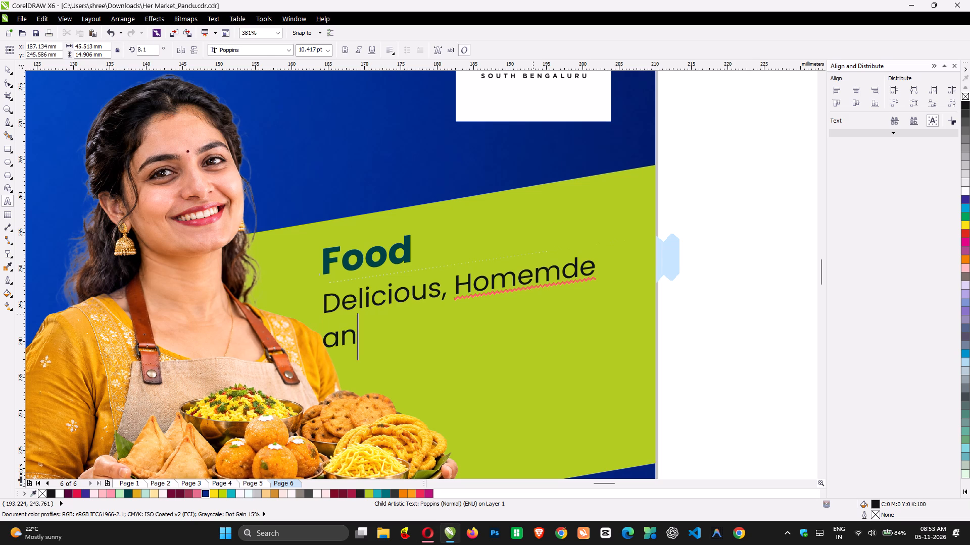
type("d")
key("space")
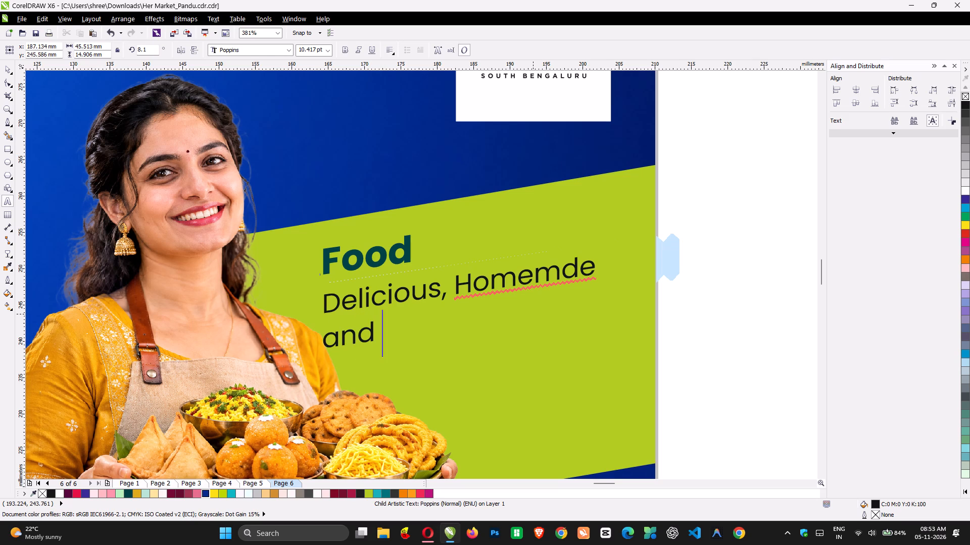
type("speciality")
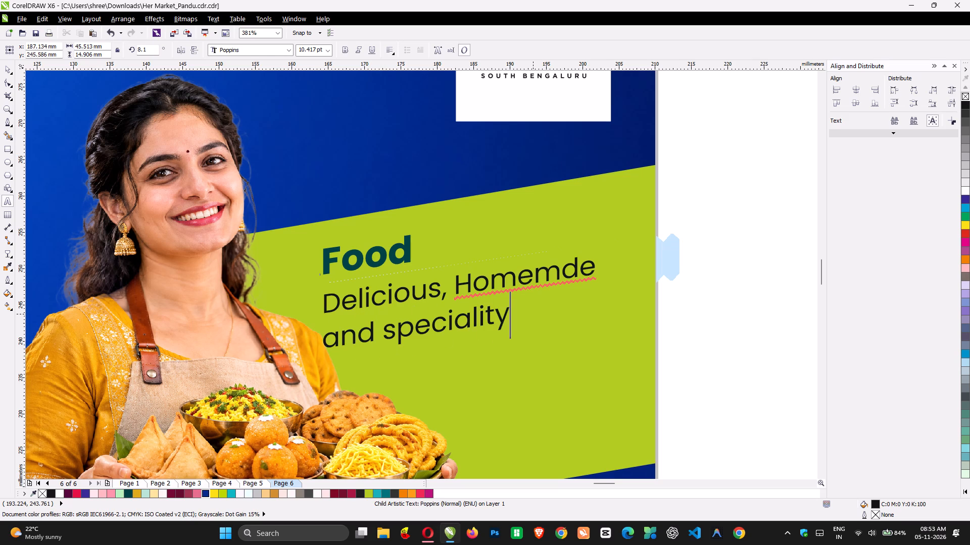
key("Return")
key("alt+Tab")
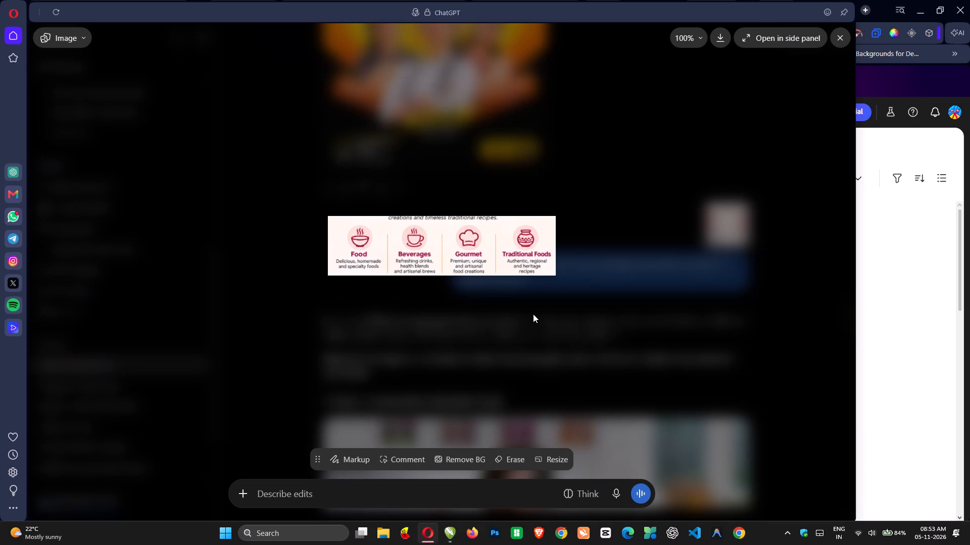
key("alt+Tab")
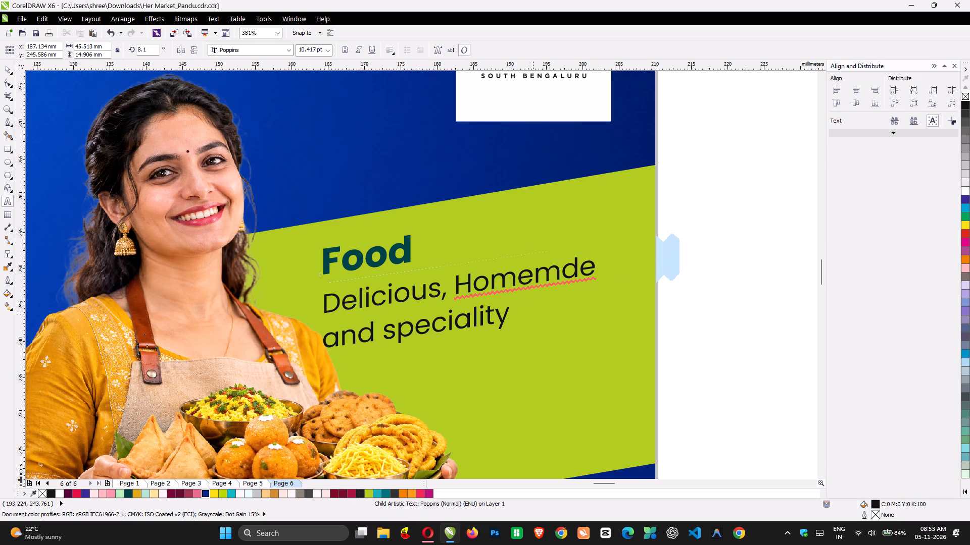
key("alt+Tab")
key("alt+Tab")
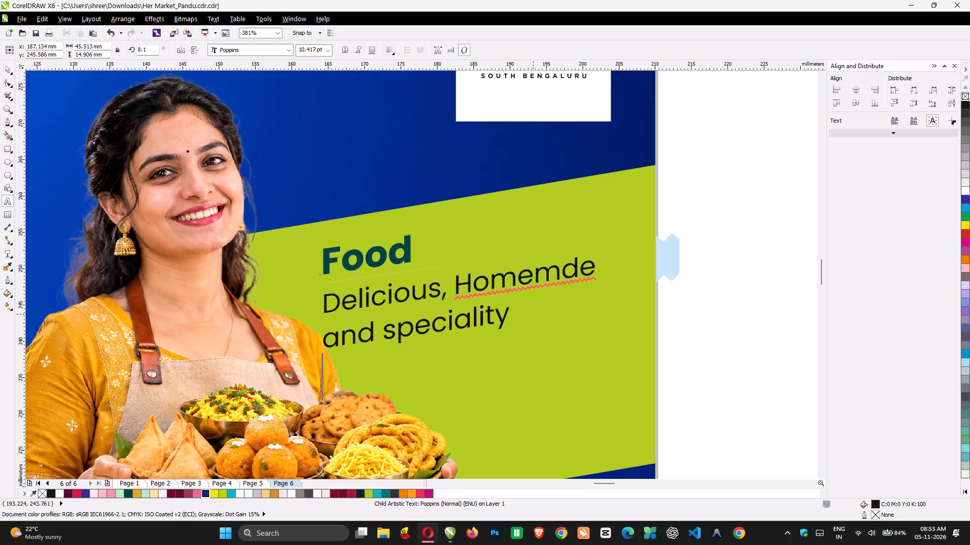
type("yummy foods.")
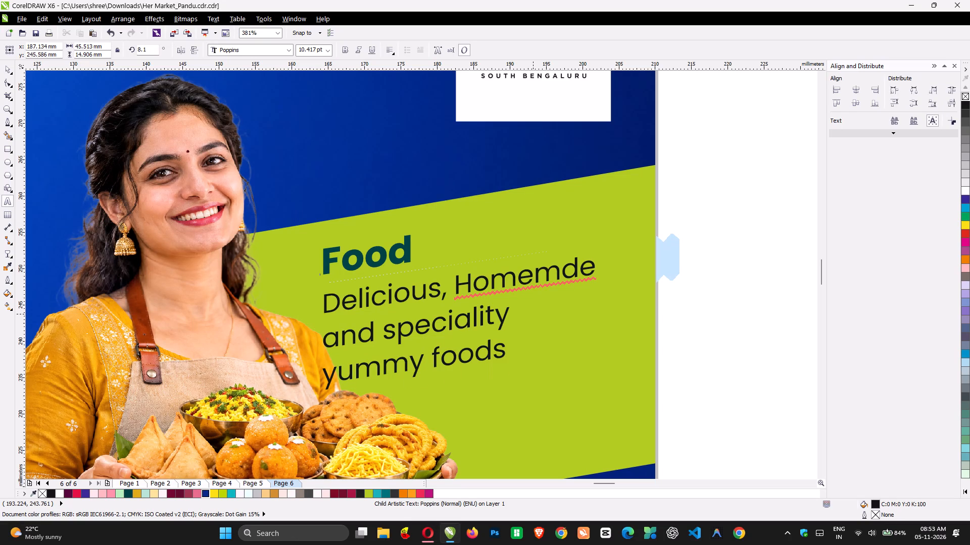
Correct "Homemde" to "Home made" and rebreak the description as "Delicious, Home / made and speciality / yummy foods.".
left_click(7, 72)
key("F8")
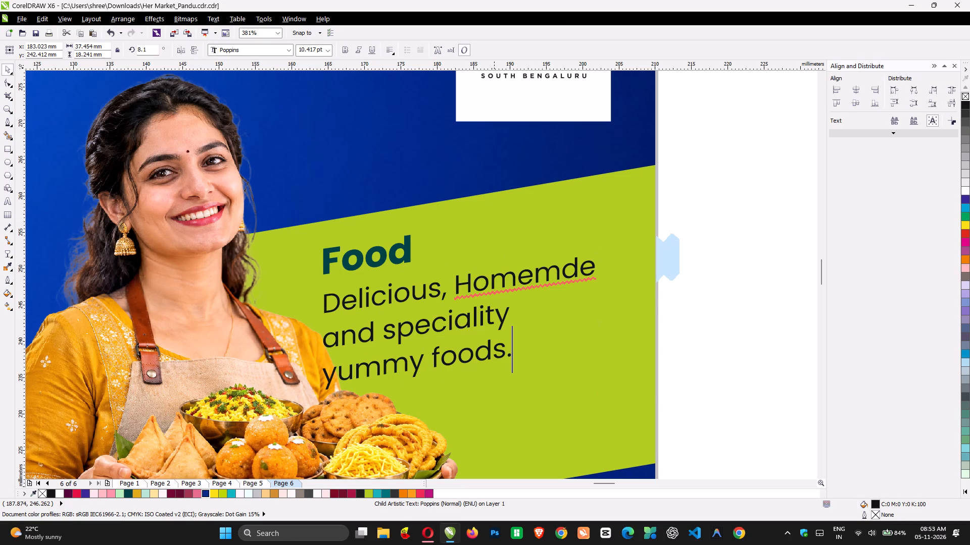
left_click(564, 272)
key("a")
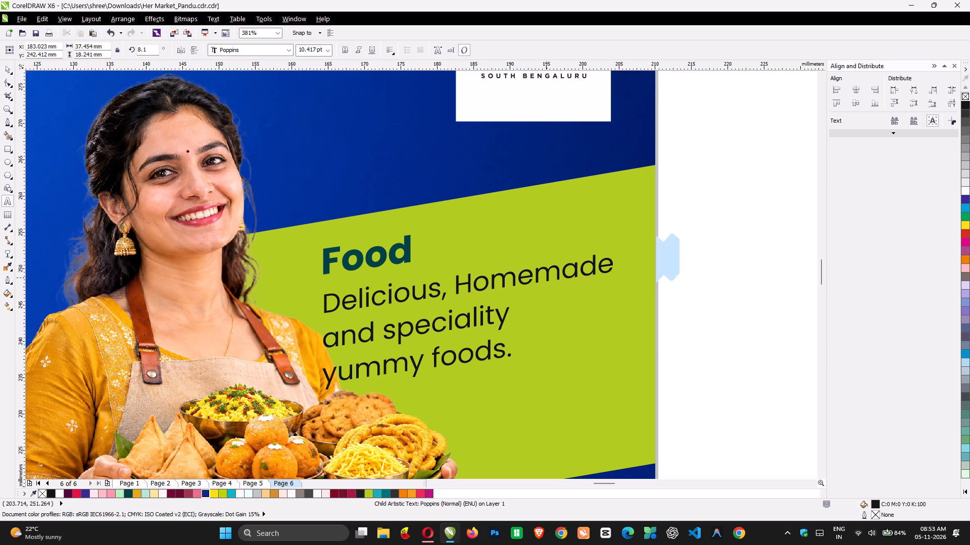
left_click(539, 278)
key("space")
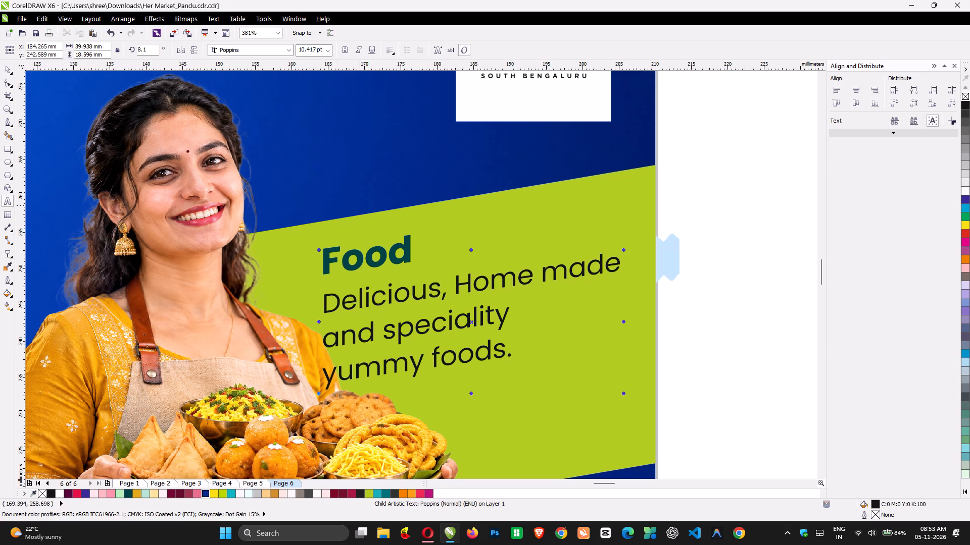
key("Return")
key("Down")
key("BackSpace")
key("space")
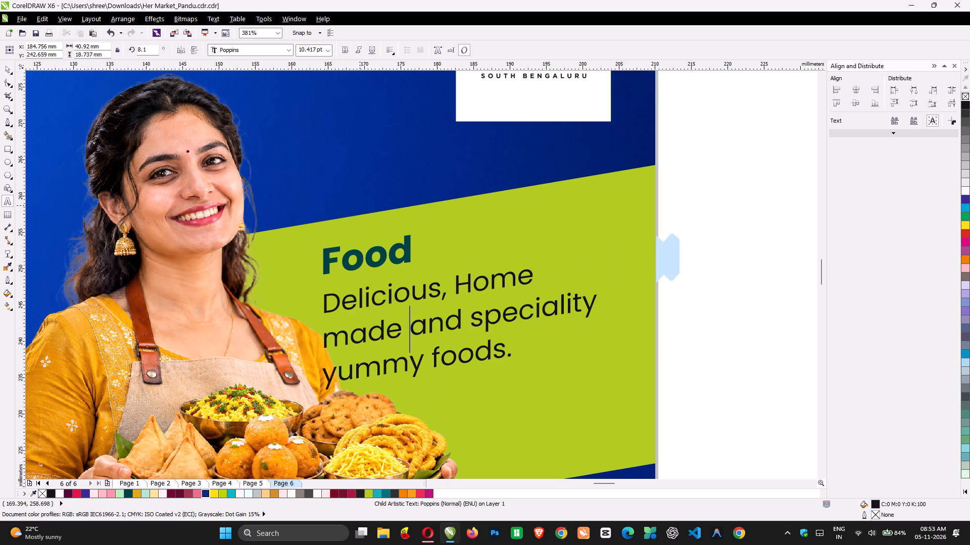
left_click(9, 70)
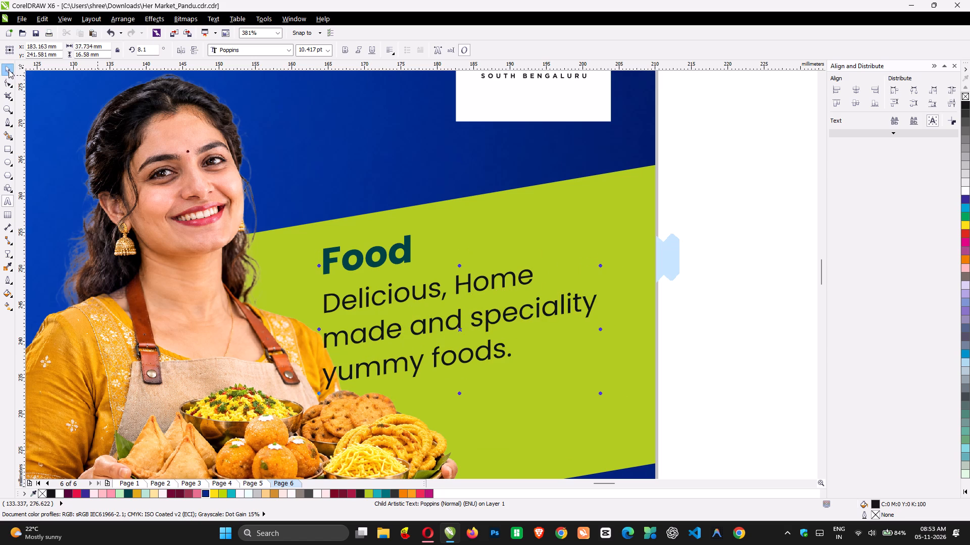
Move the Food text group slightly up and about 4 mm right, clear of the woman's sleeve.
left_click(400, 262)
left_click_drag(400, 262, 425, 259)
key("shift+Right")
key("shift+Right")
key("shift+Right")
key("shift+Right")
key("shift+Right")
key("shift+Up")
key("shift+Up")
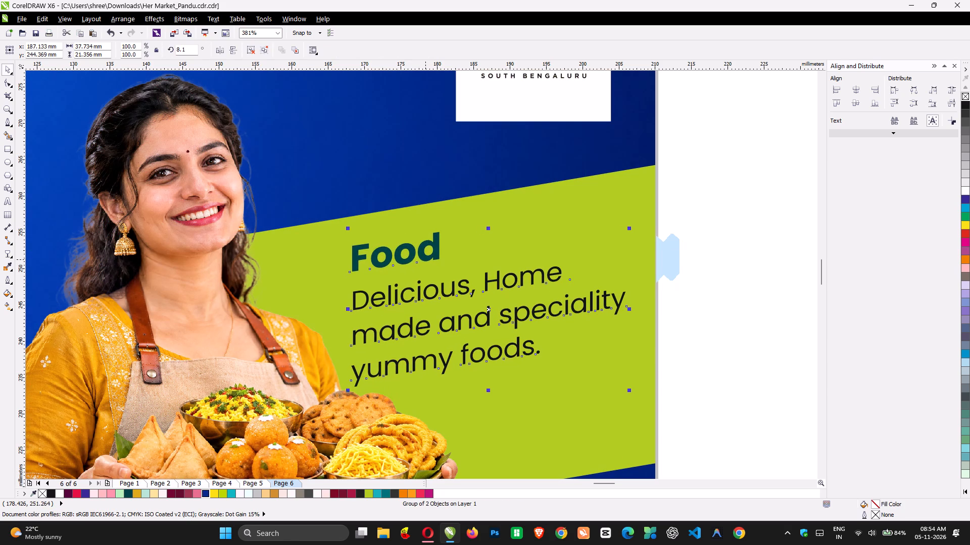
left_click(718, 309)
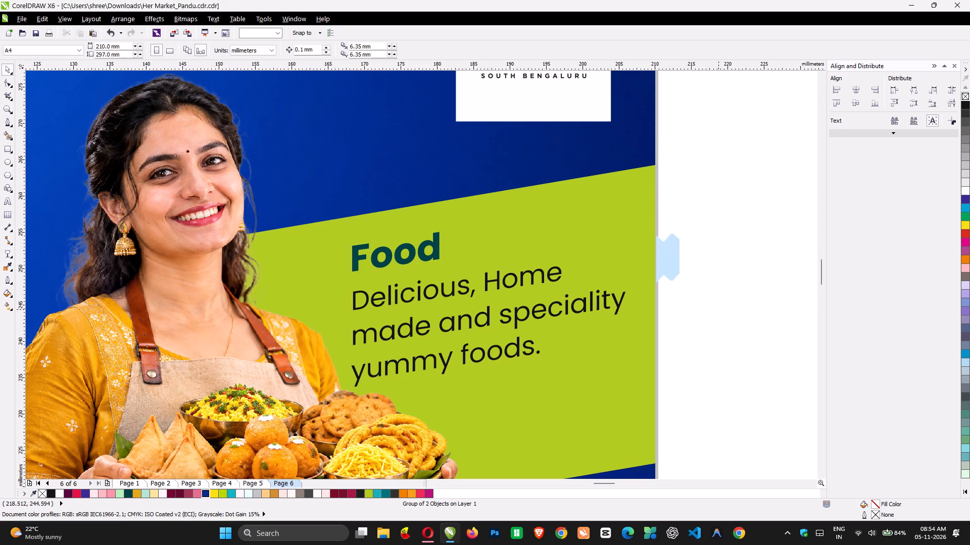
Copy the Food title and description text group from the lime band.
key("F3")
scroll(718, 309, "down", 2)
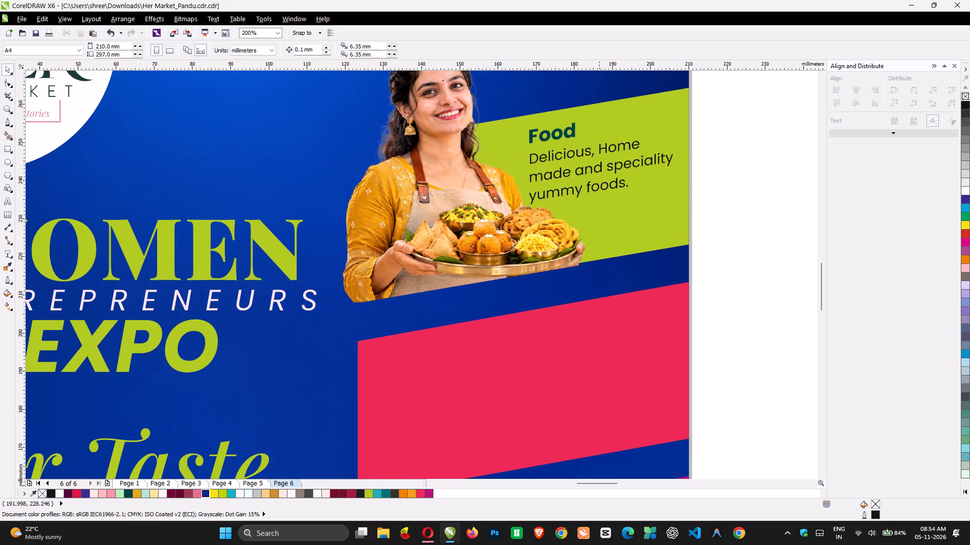
left_click(590, 188)
key("ctrl+c")
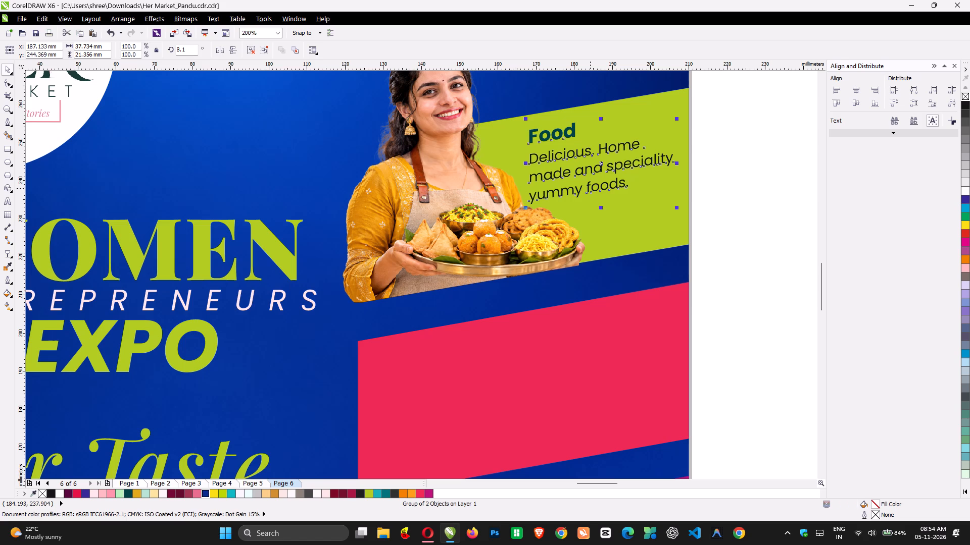
left_click(725, 207)
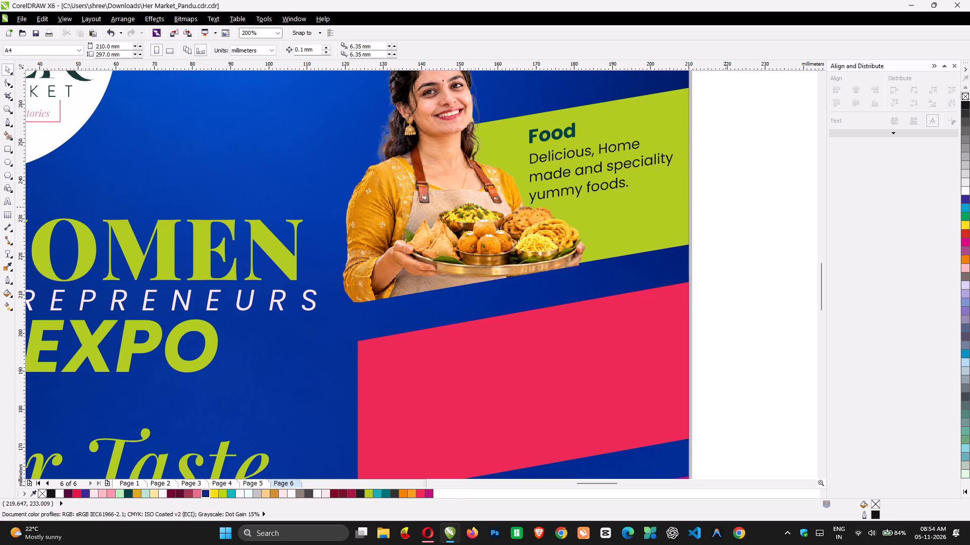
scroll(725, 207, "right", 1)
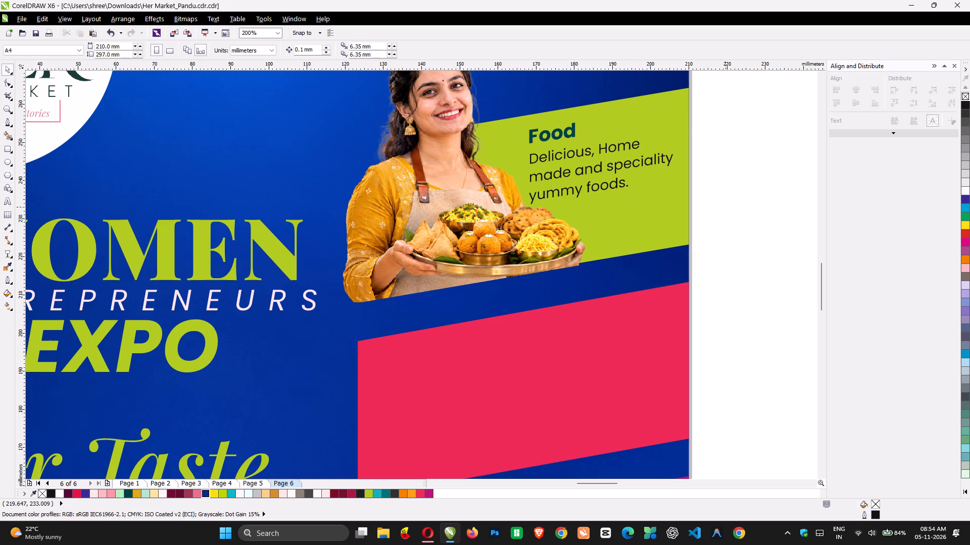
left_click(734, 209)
Paste the Food text group, place the copy on the pink band below the lime one, and colour it white.
key("ctrl+v")
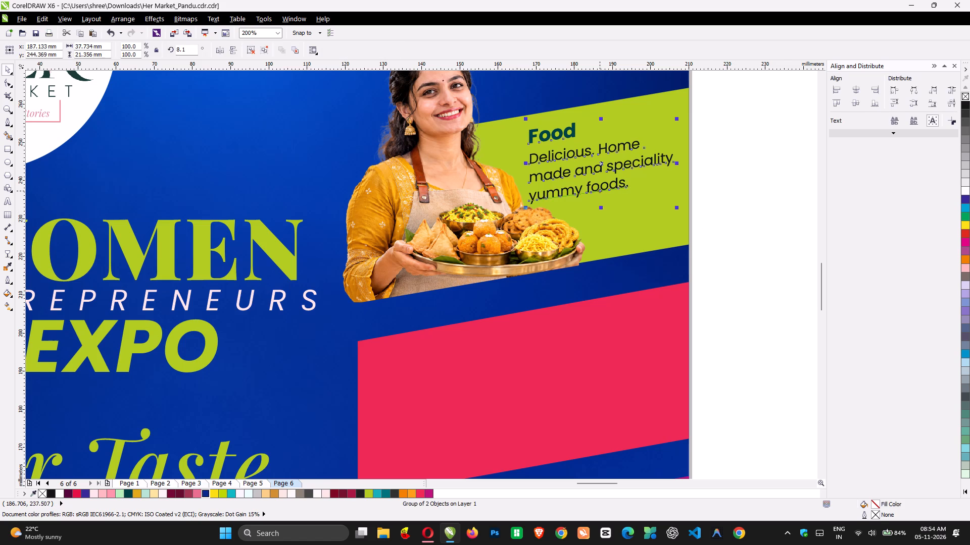
left_click_drag(599, 189, 606, 392)
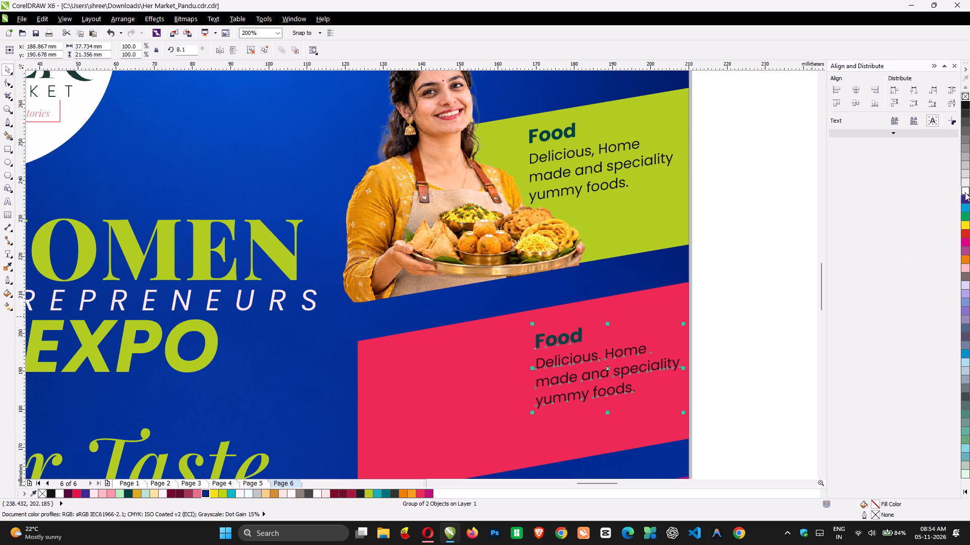
left_click(965, 192)
left_click(729, 297)
Centre the white text group vertically on the pink band.
scroll(729, 297, "down", 1)
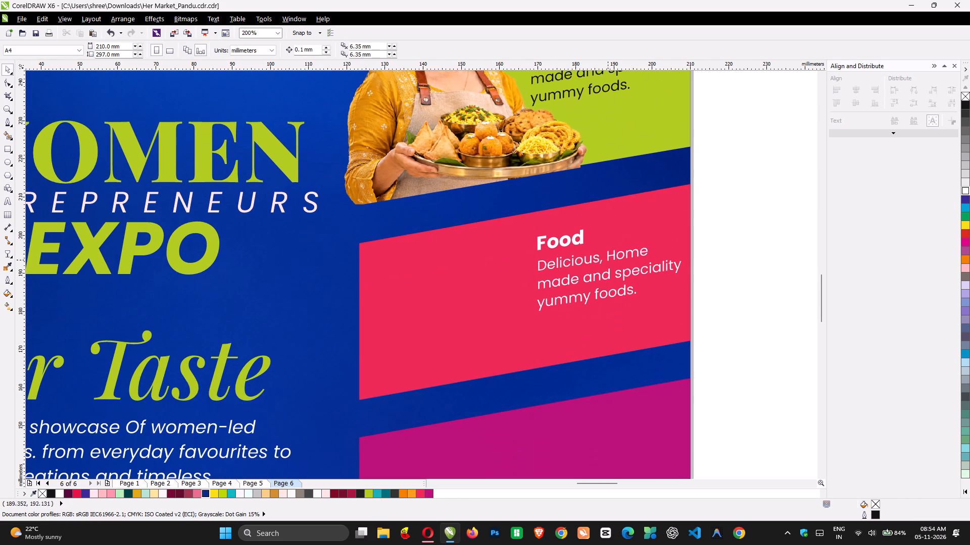
left_click(609, 257)
left_click(619, 215, "shift")
key("e")
left_click(619, 215, "shift")
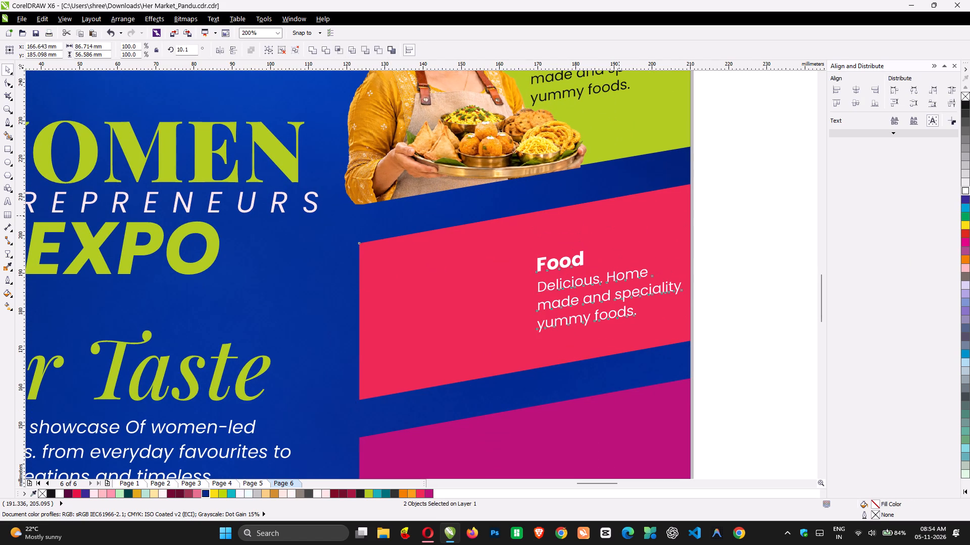
left_click(732, 353)
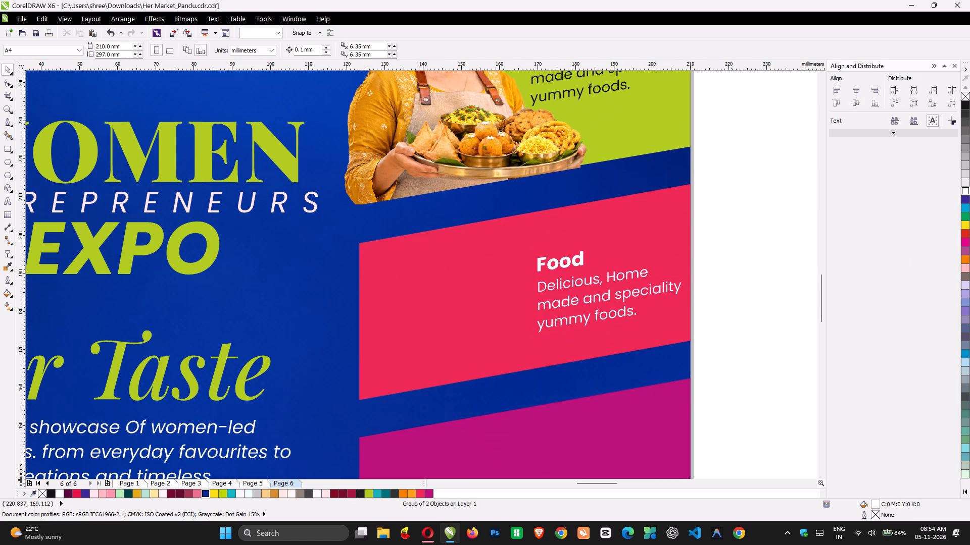
Replace the pink band's title with "Beverages", consulting the category image in the browser.
scroll(732, 353, "right", 1)
key("alt+Tab")
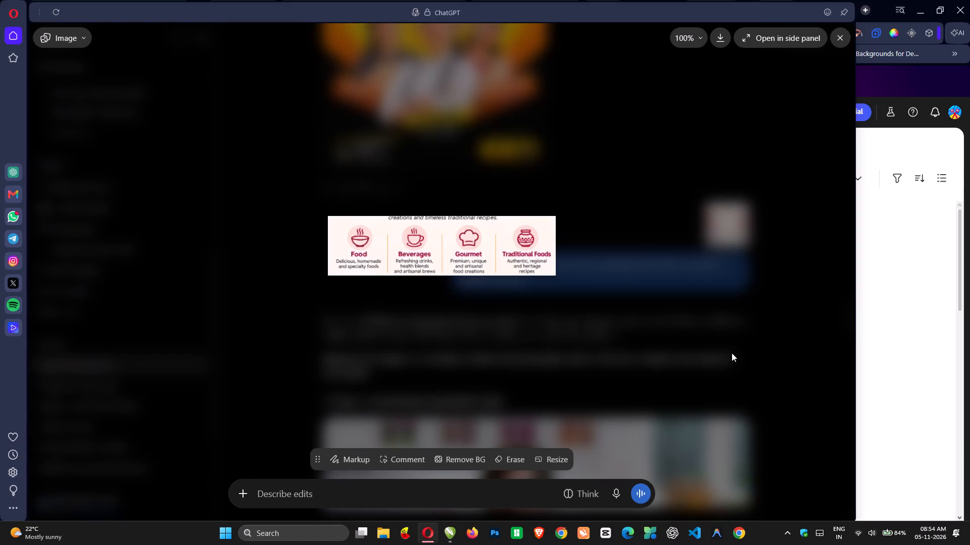
key("alt+Tab")
key("F8")
left_click(576, 263)
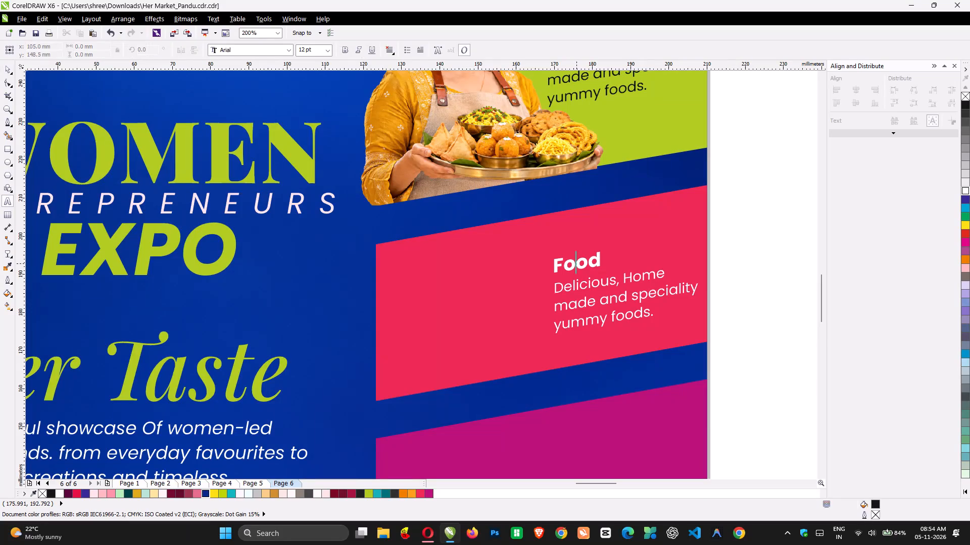
key("ctrl+a")
type("Beverages")
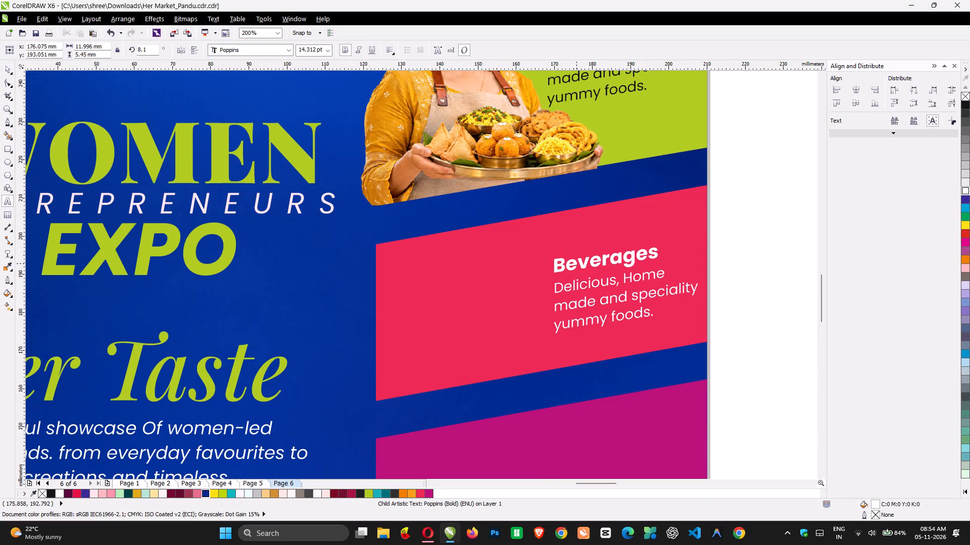
Replace the description under Beverages with the first line "Refreshing drinks", following the category image in the browser.
key("alt+Tab")
key("alt+Tab")
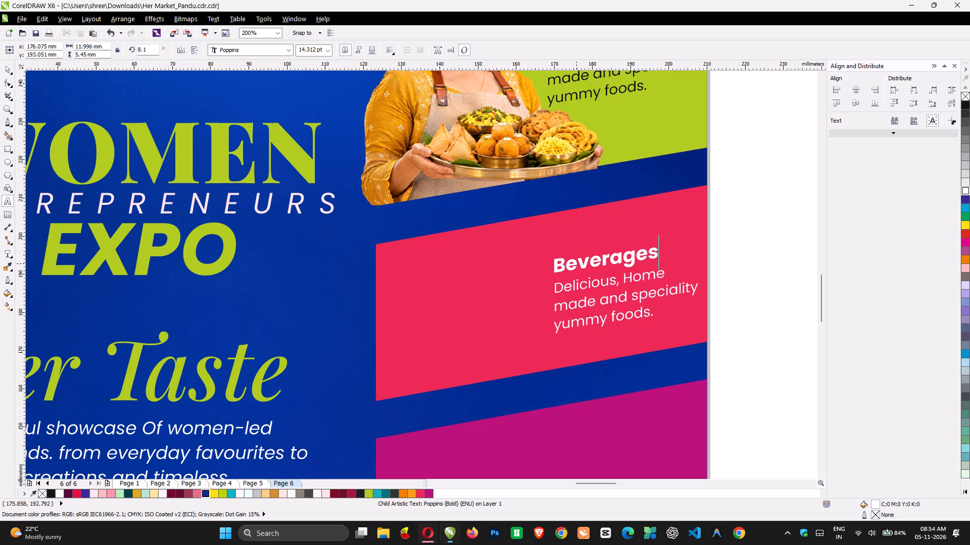
key("alt+Tab")
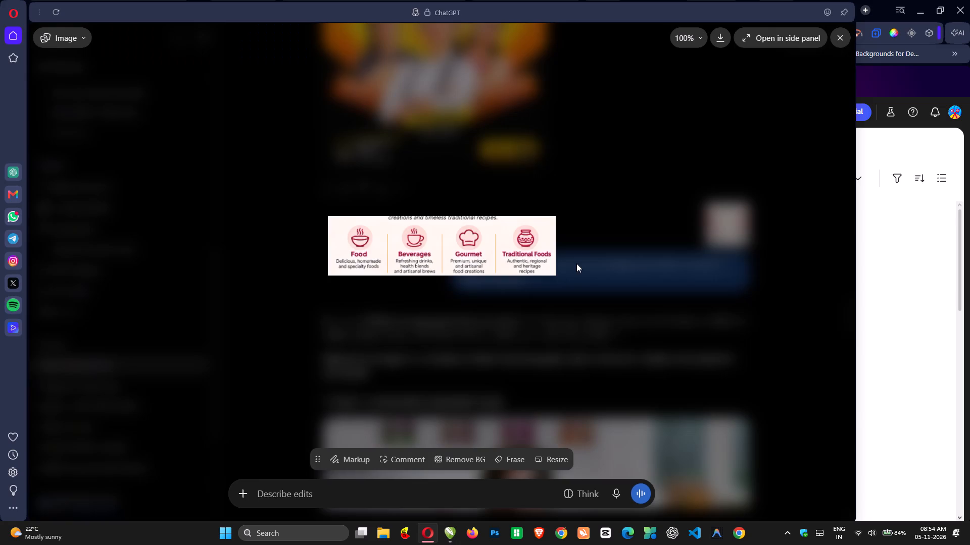
key("alt+Tab")
left_click(584, 308)
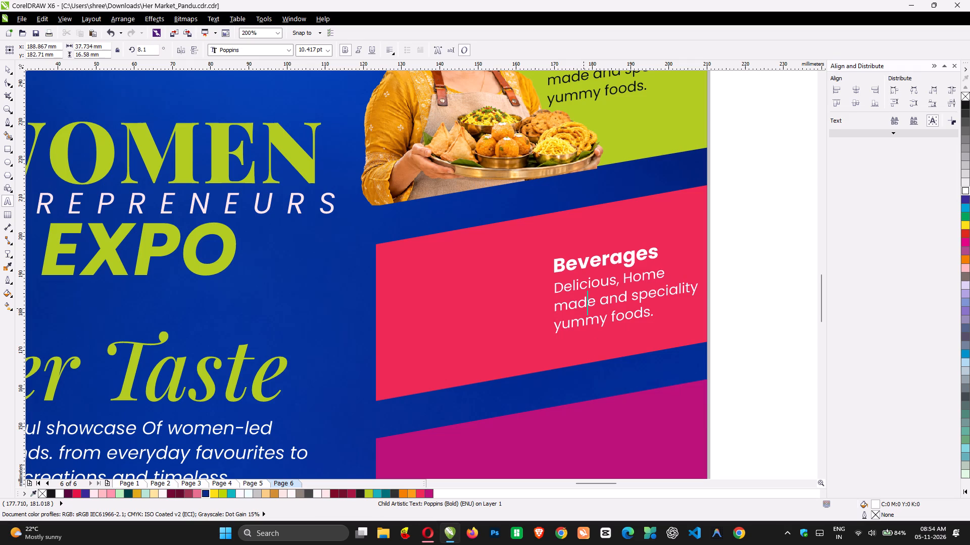
key("ctrl+a")
type("Refreshing")
key("space")
key("alt+Tab")
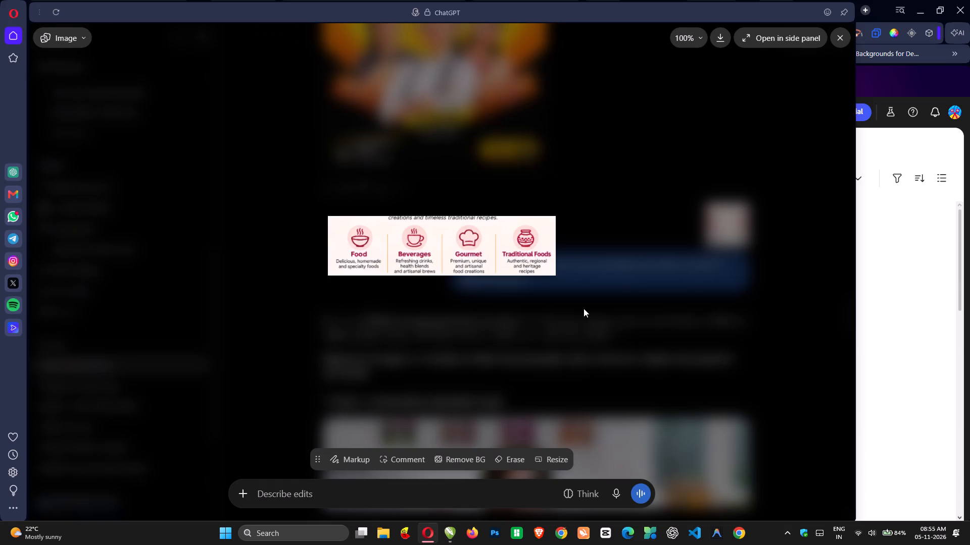
key("alt+Tab")
type("drinks")
key("Return")
Add "health blends," as the second line of the Beverages description, consulting the category image in the browser.
key("alt+Tab")
key("alt+Tab")
type("health")
key("space")
key("alt+Tab")
key("alt+Tab")
type("blends")
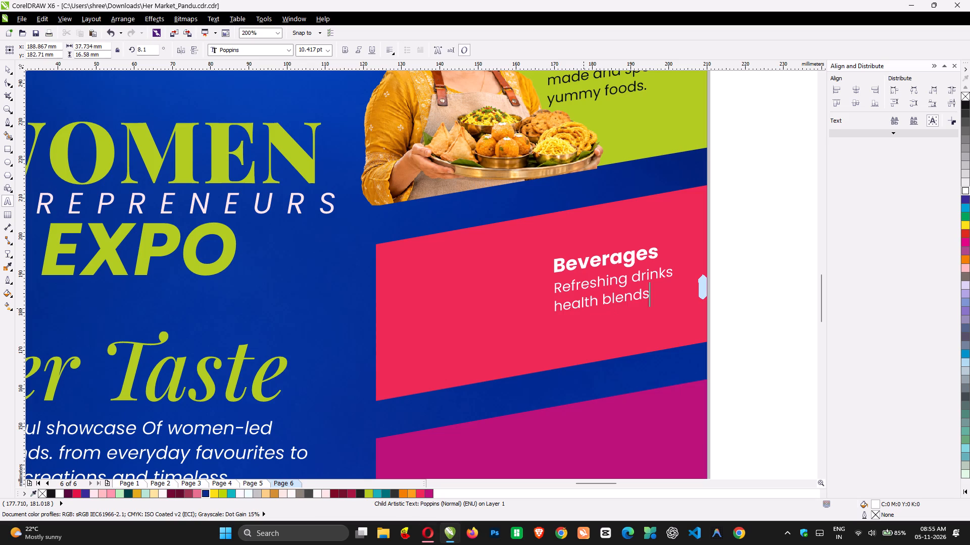
key("comma")
key("Return")
Add "and artisanal brews" as the third line of the Beverages description, consulting the category image in the browser.
key("alt+Tab")
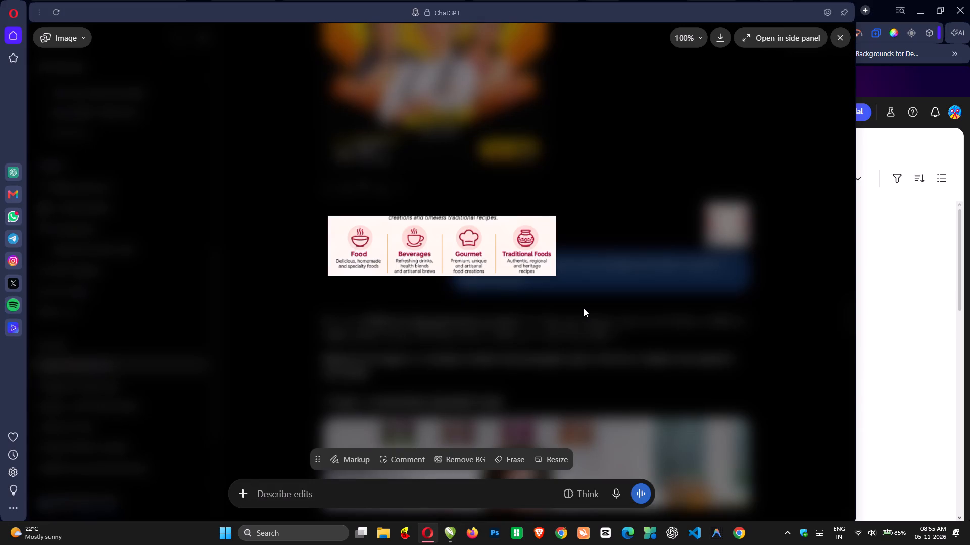
key("alt+Tab")
type("and")
key("space")
key("alt+Tab")
key("alt+Tab")
type("artisanal")
key("alt+Tab")
key("alt+Tab")
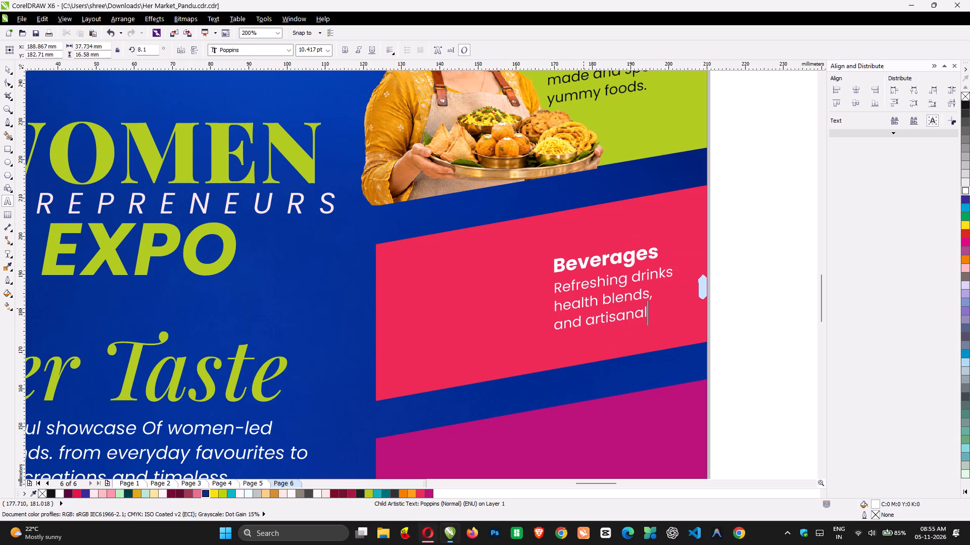
key("space")
type("br")
type("ews")
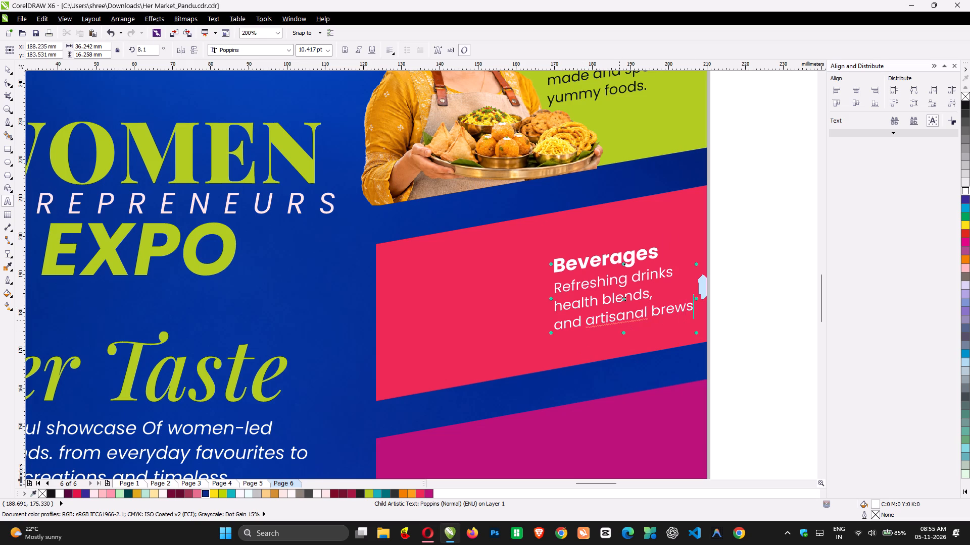
Check the spelling options for "artisanal" in the Beverages description and compare the word with the category image in the browser.
right_click(619, 320)
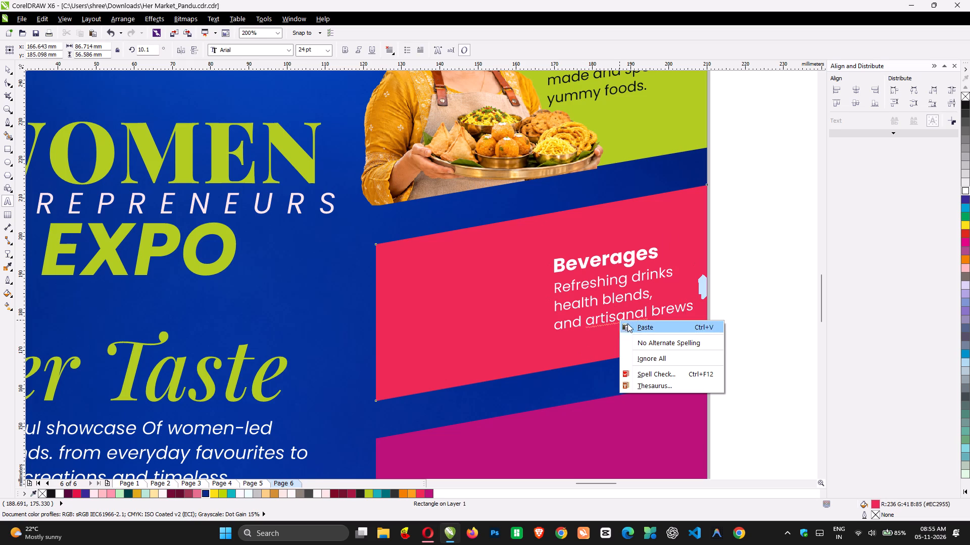
double_click(608, 319)
right_click(608, 319)
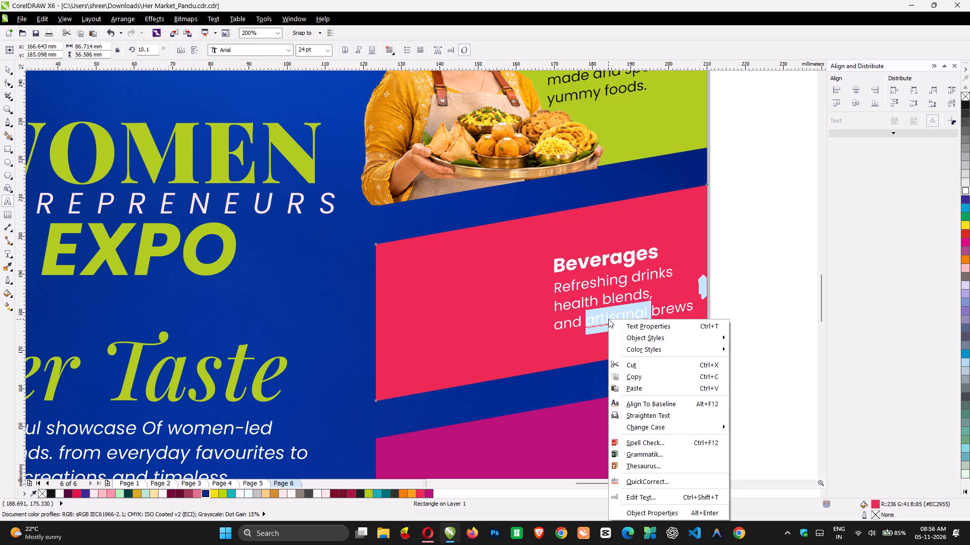
left_click(599, 316)
key("alt+Tab")
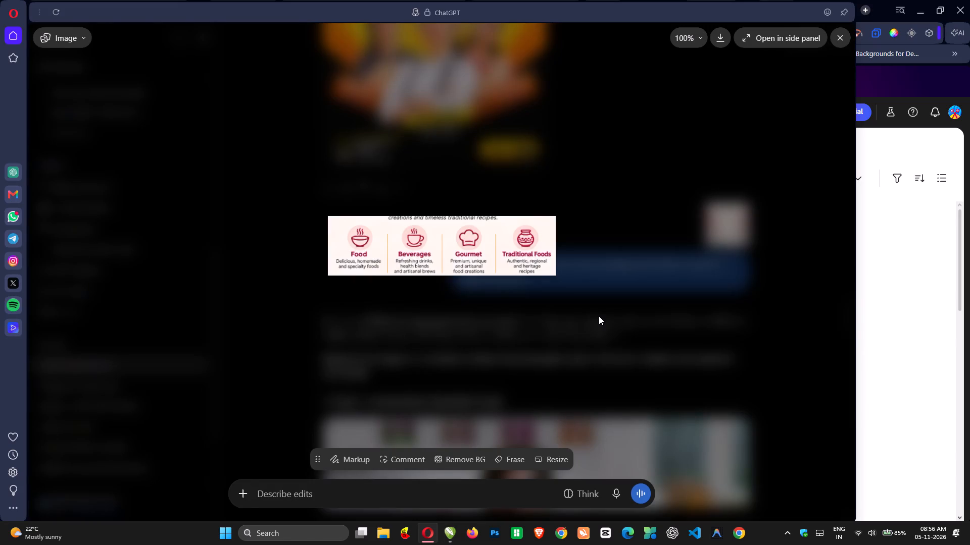
key("alt+Tab")
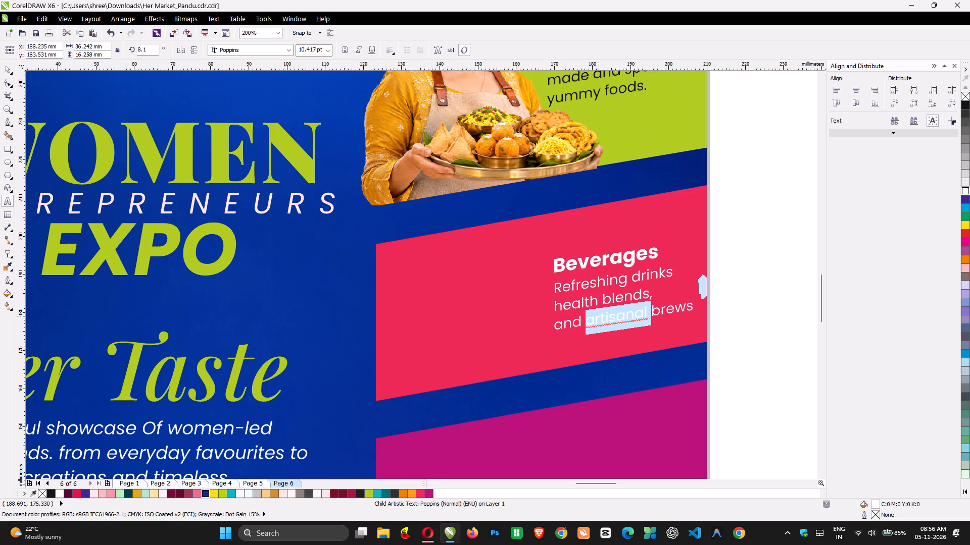
key("Right")
Copy the word "artisanal" from the description and search Google for it to verify its spelling.
left_click_drag(589, 325, 625, 321)
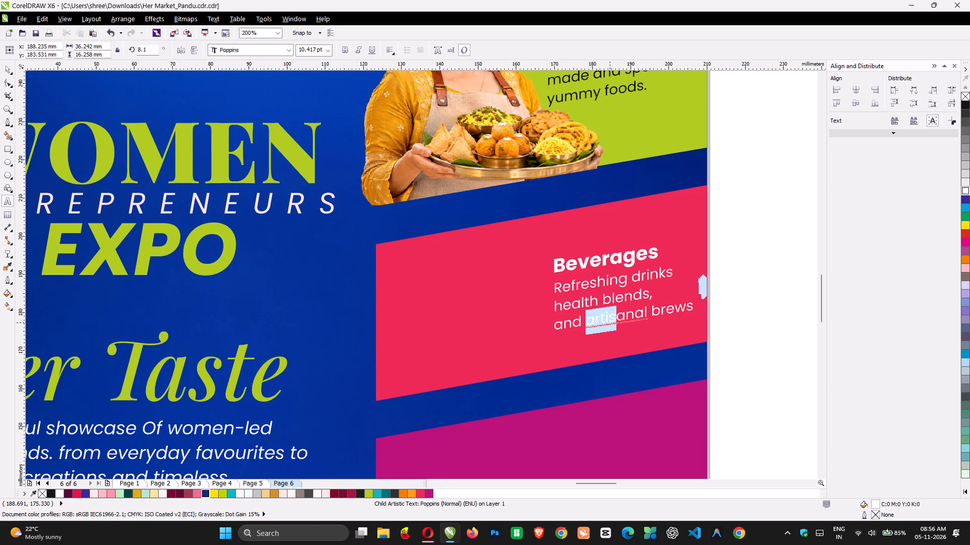
left_click_drag(625, 321, 647, 315)
key("ctrl+c")
key("alt+Tab")
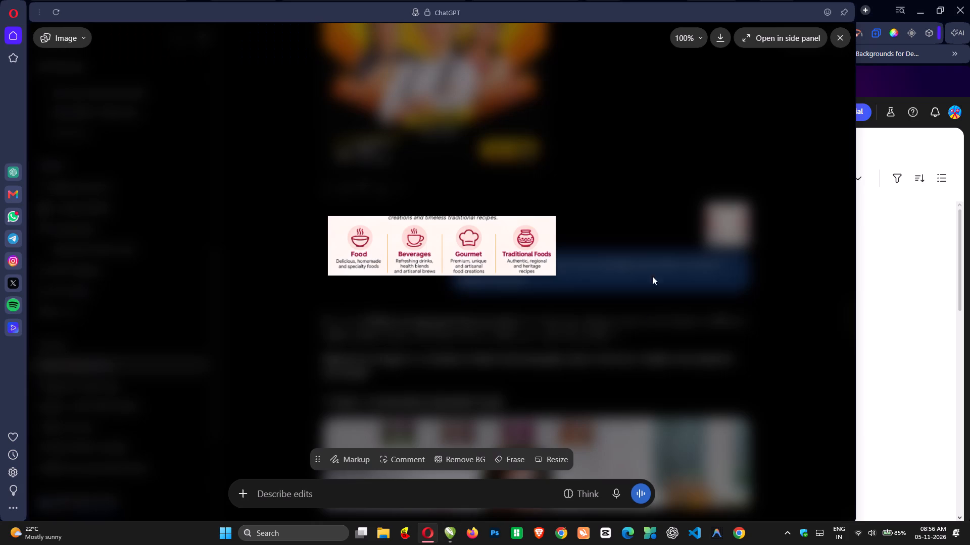
left_click(890, 233)
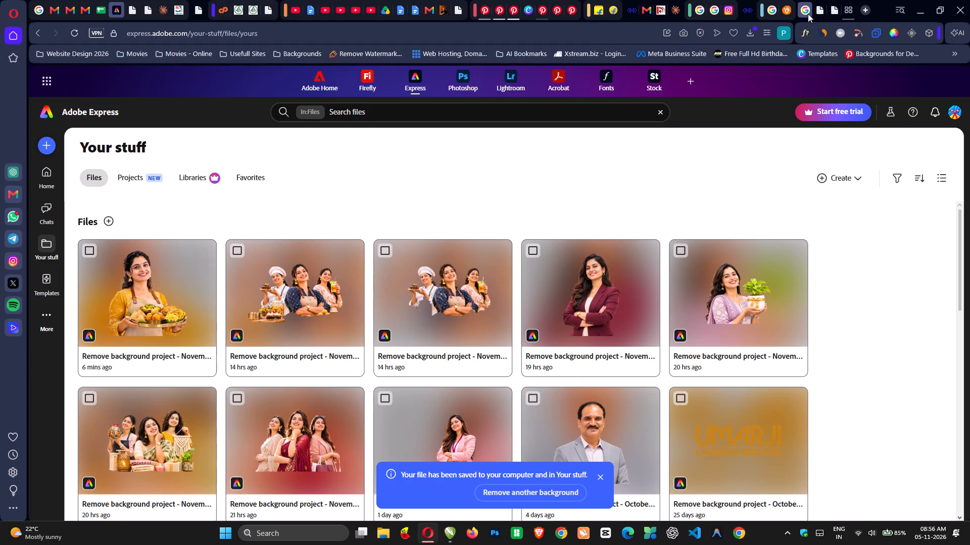
left_click(805, 10)
left_click(661, 30)
key("ctrl+v")
key("Return")
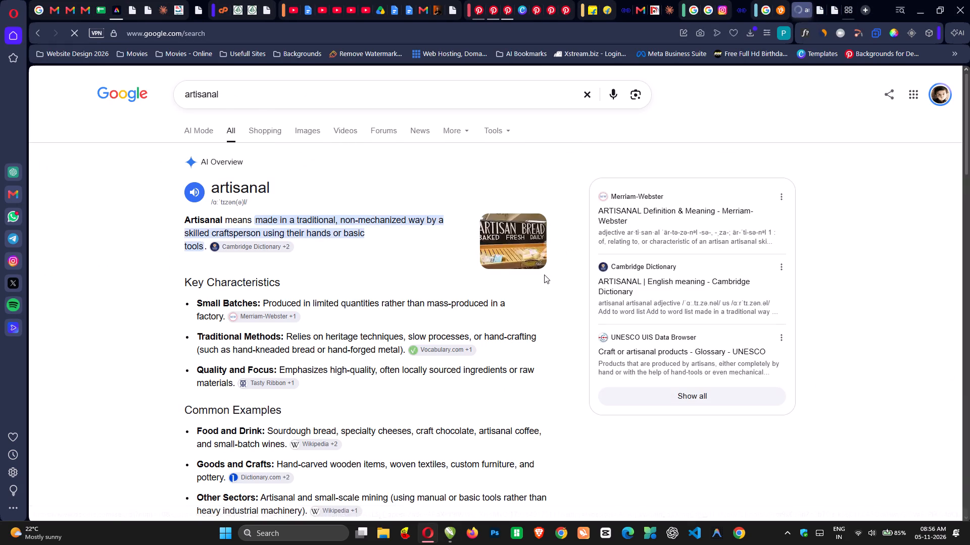
key("alt+Tab")
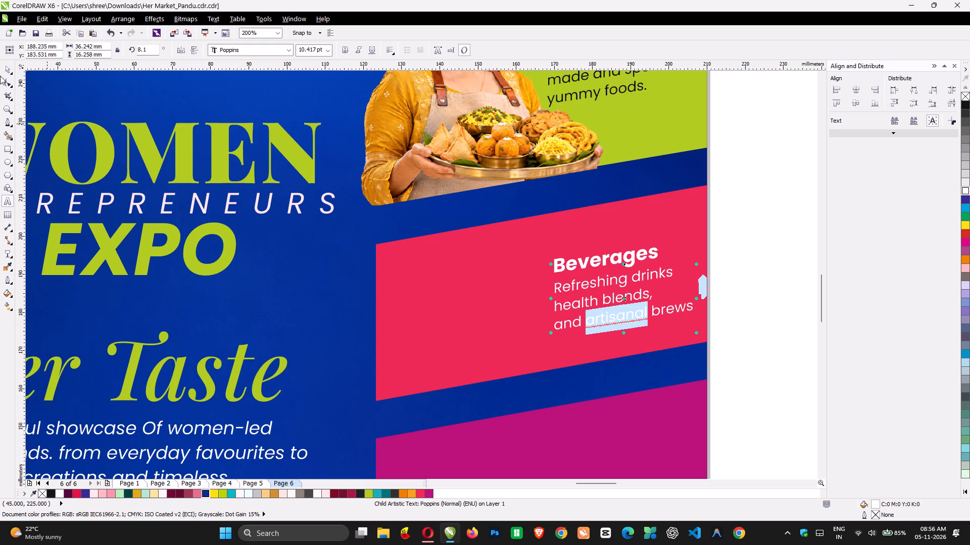
Move the Beverages text group about 2 mm left on the pink band, away from the page edge.
left_click(8, 68)
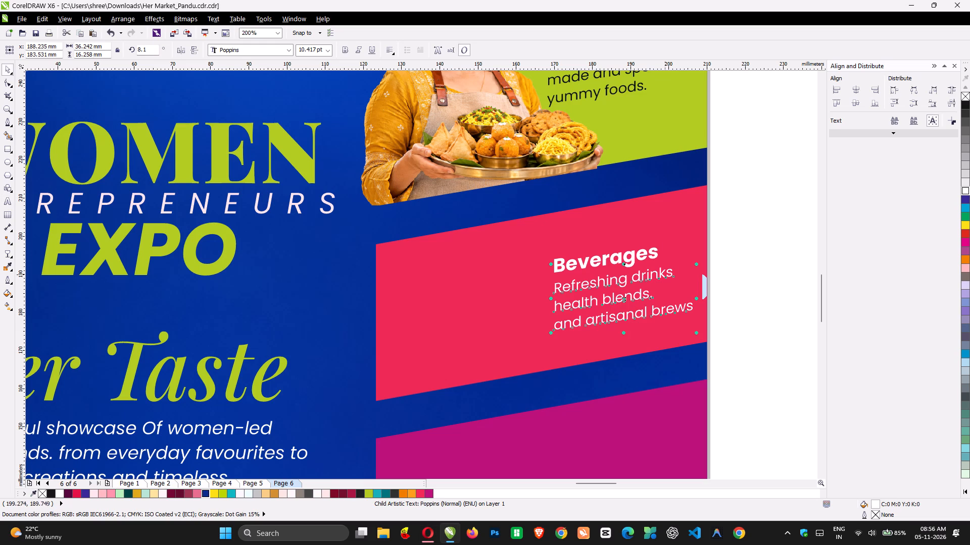
left_click(778, 289)
left_click_drag(638, 275, 629, 275)
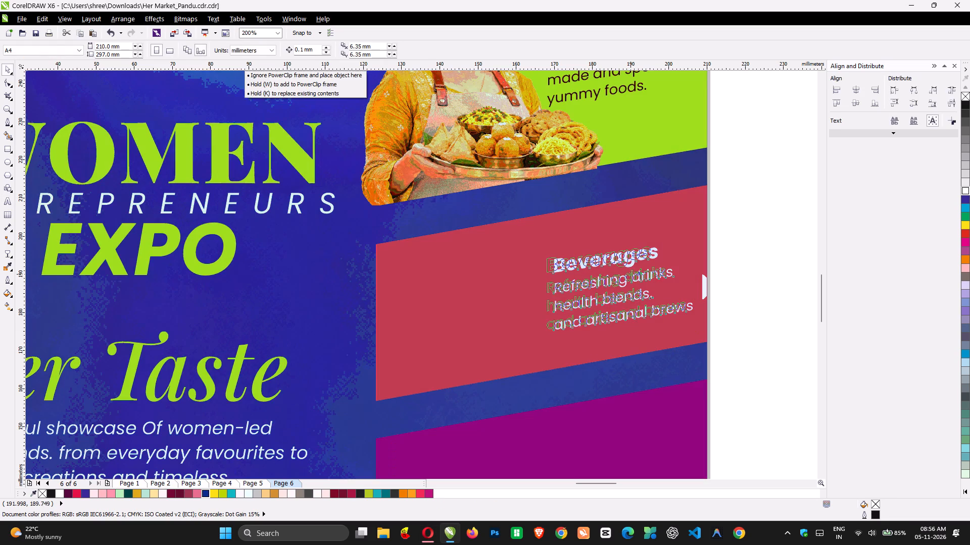
left_click_drag(629, 275, 628, 275)
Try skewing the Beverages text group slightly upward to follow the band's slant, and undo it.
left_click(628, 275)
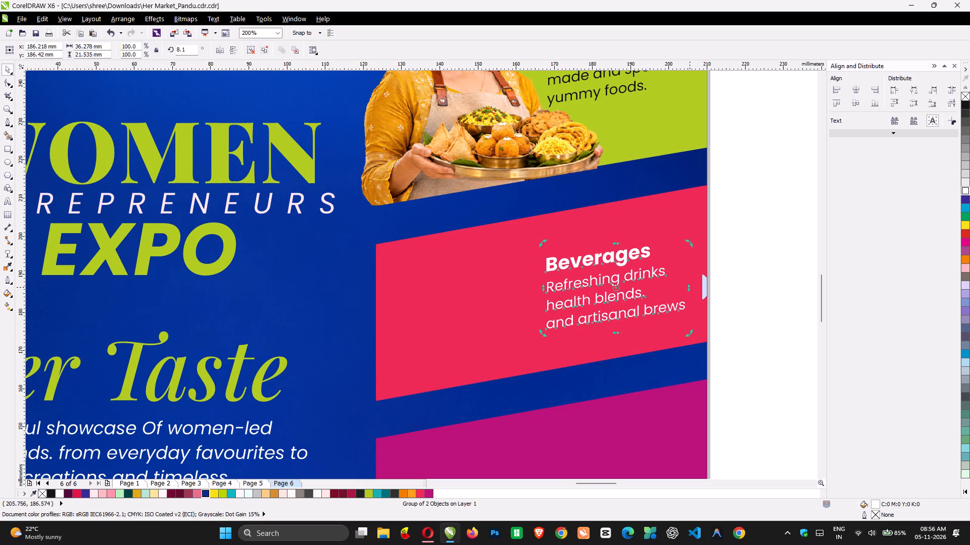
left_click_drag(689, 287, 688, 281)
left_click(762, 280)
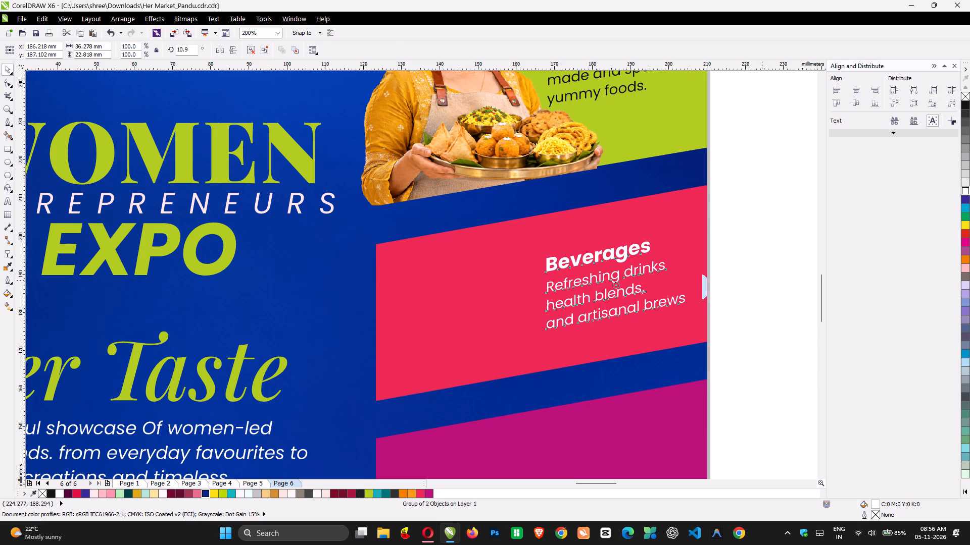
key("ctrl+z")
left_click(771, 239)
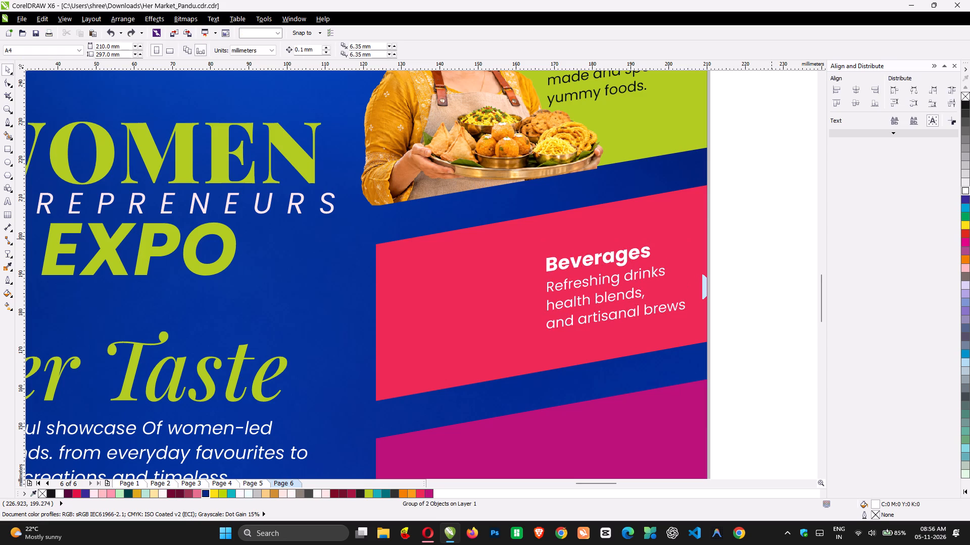
Skew the Beverages text group vertically to about 10.3° so its lines follow the pink band's slant.
left_click(579, 285)
left_click(579, 285)
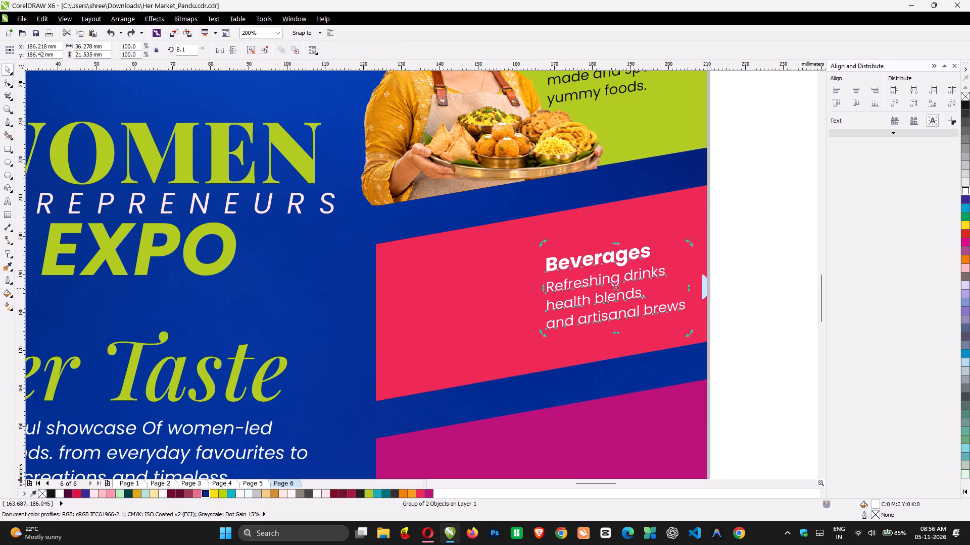
left_click_drag(544, 287, 543, 293)
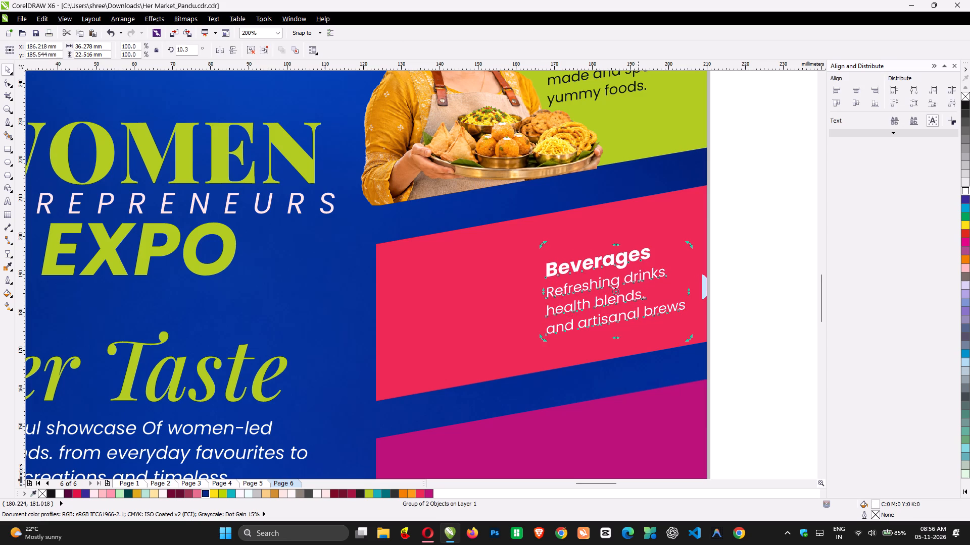
left_click(726, 248)
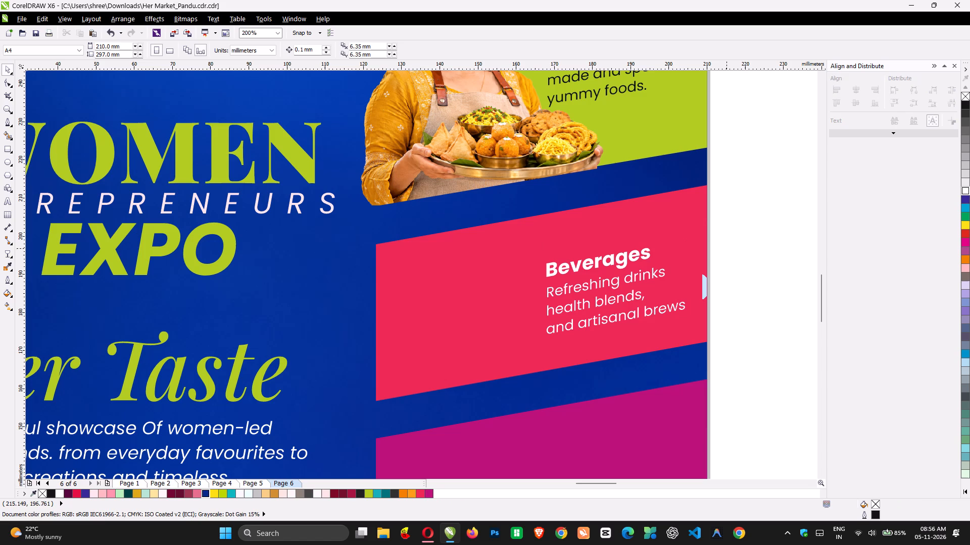
Centre the Beverages text group vertically on the pink band, and nudge it up about 1.4 mm.
left_click(632, 258)
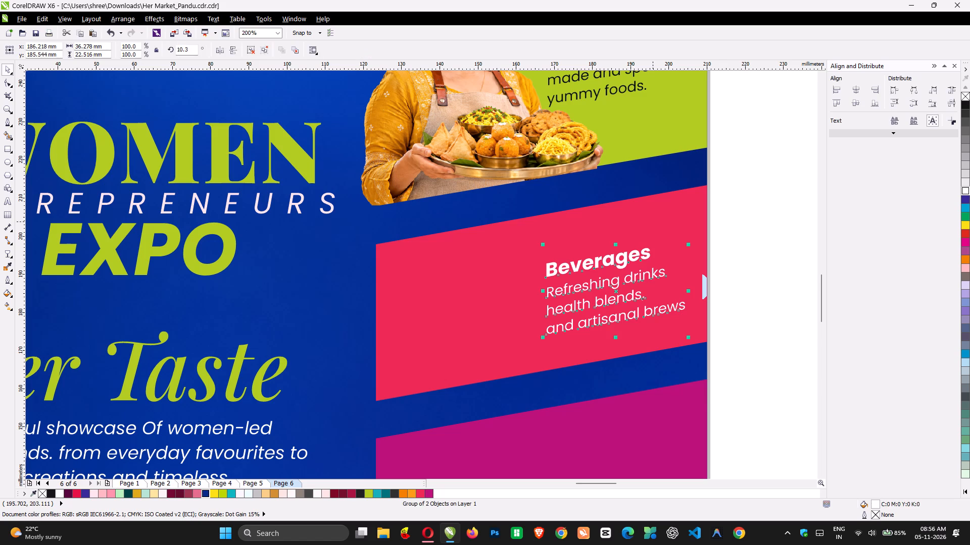
left_click(652, 217, "shift")
key("e")
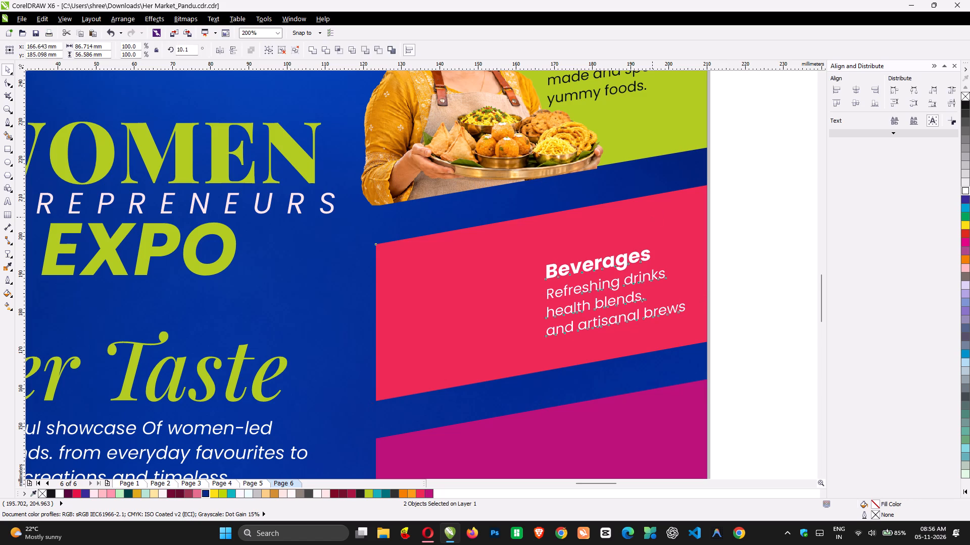
left_click(652, 217, "shift")
key("shift+Up")
key("shift+Up")
key("shift+Up")
key("shift+Up")
key("shift+Up")
key("shift+Up")
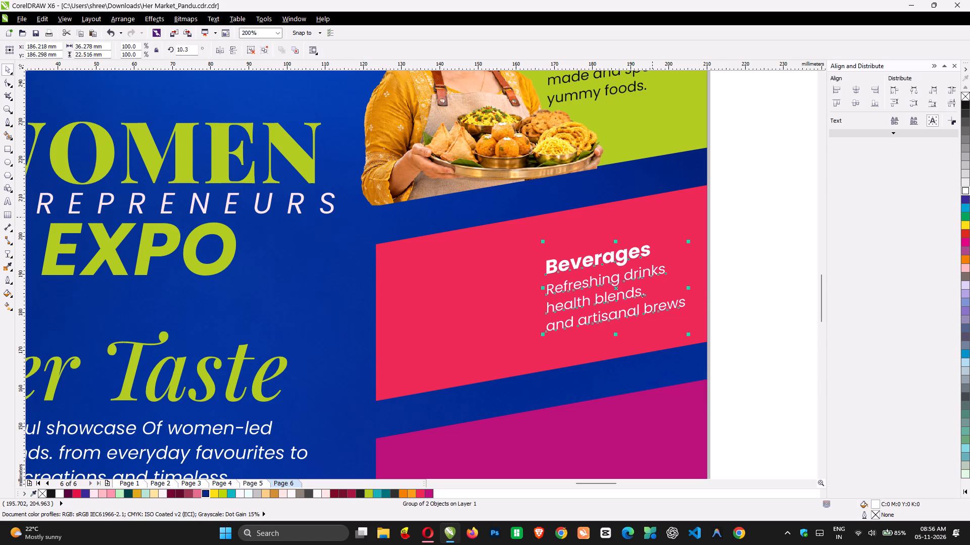
key("shift+Up")
left_click(828, 279)
left_click(746, 235)
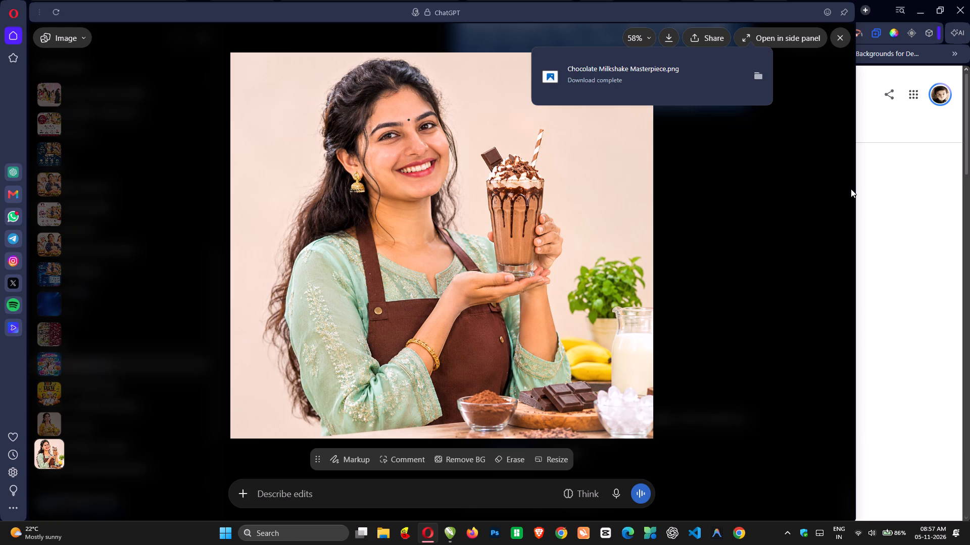
left_click(875, 231)
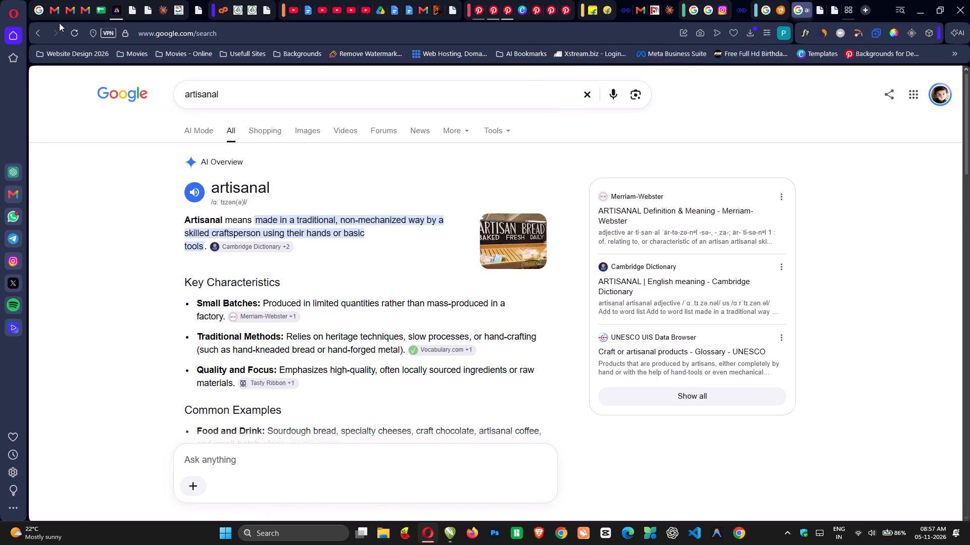
Remove the background from the Chocolate Milkshake image in Adobe Express and download the cut-out.
left_click(113, 13)
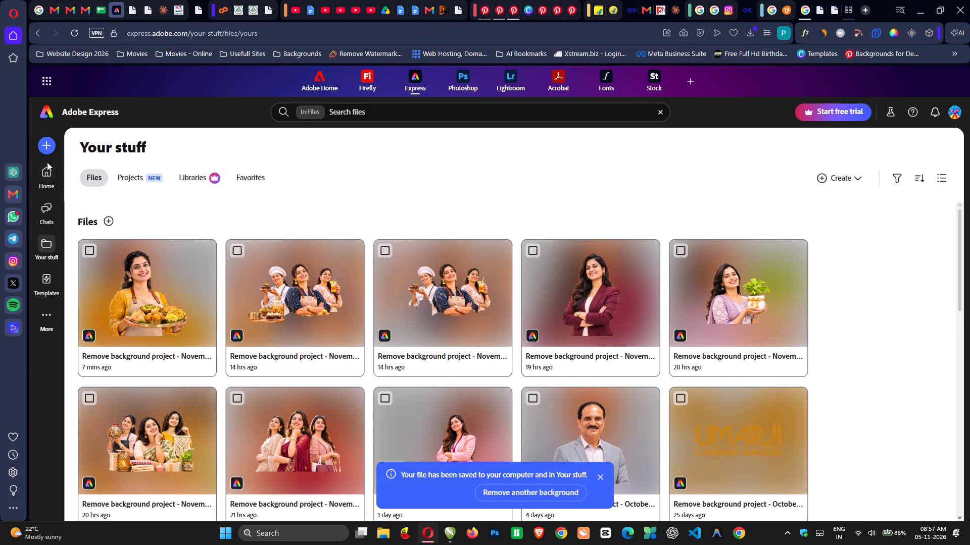
left_click(47, 169)
scroll(206, 384, "down", 2)
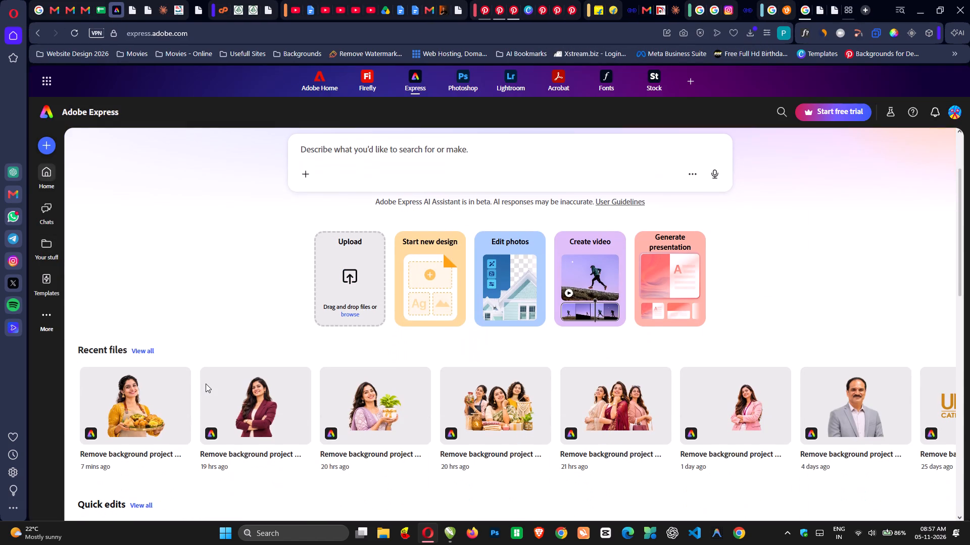
scroll(167, 474, "down", 2)
left_click(151, 421)
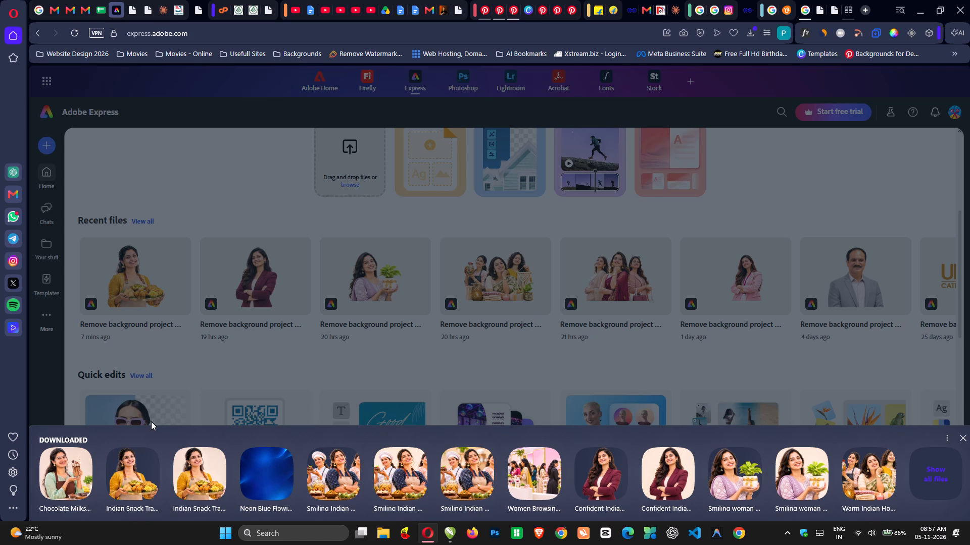
left_click(63, 475)
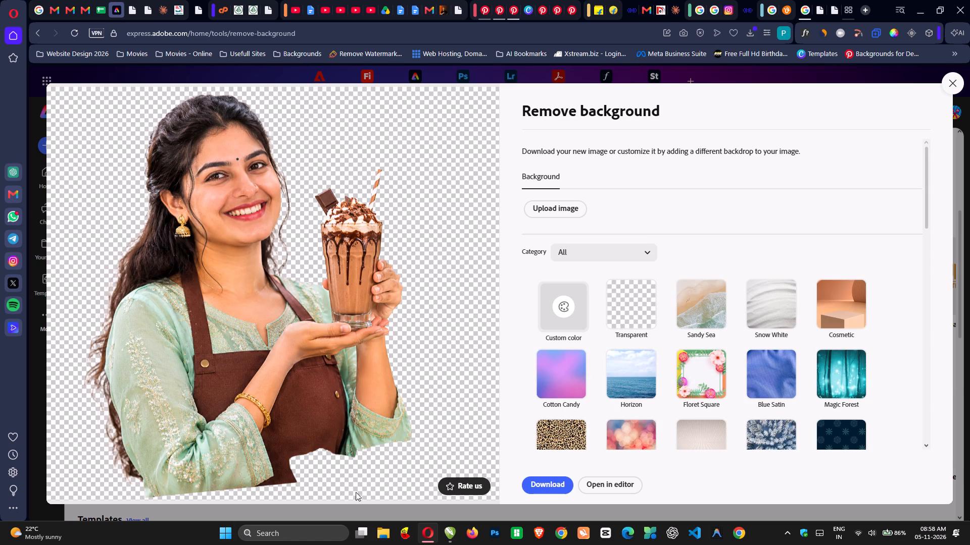
left_click(553, 480)
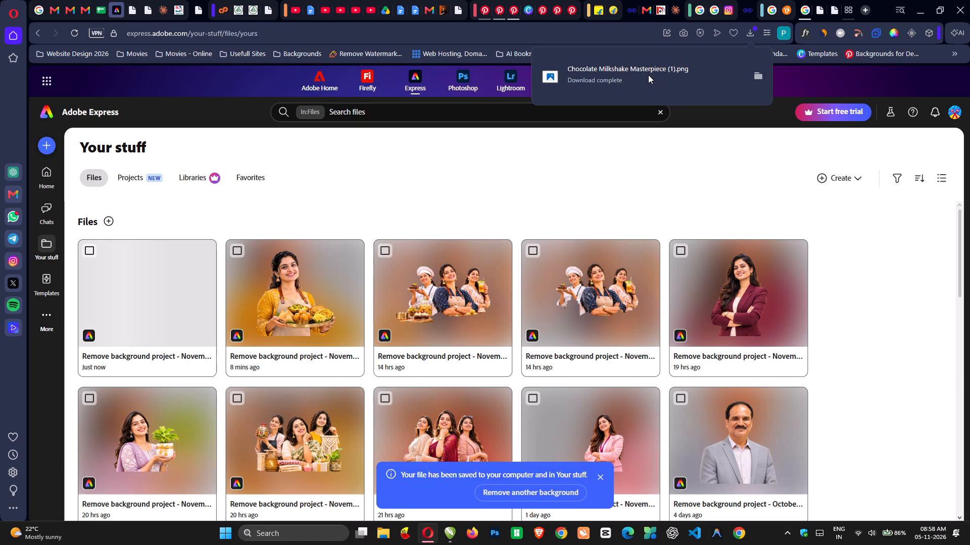
Import the downloaded Chocolate Milkshake Masterpiece (1).png cut-out into the poster in CorelDRAW.
left_click_drag(648, 75, 622, 117)
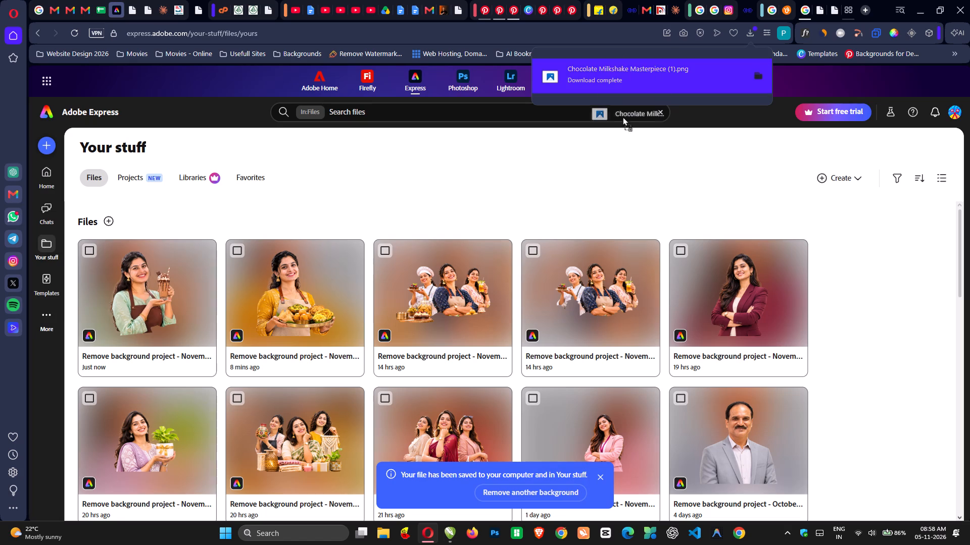
left_click_drag(622, 117, 517, 248)
key("alt+Tab")
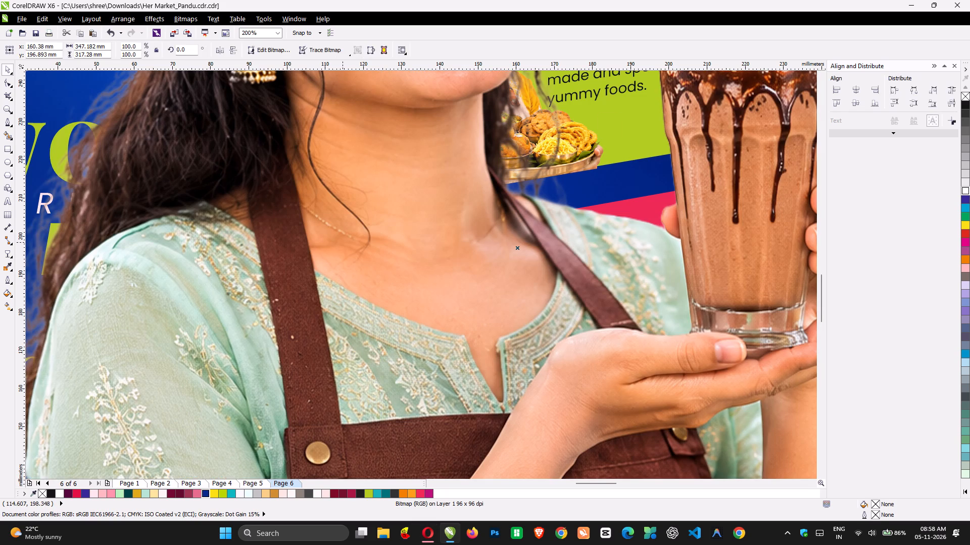
Scale the milkshake woman's image proportionally down to about 72 × 66 mm and place it over the pink band's left part.
key("F3")
key("F3")
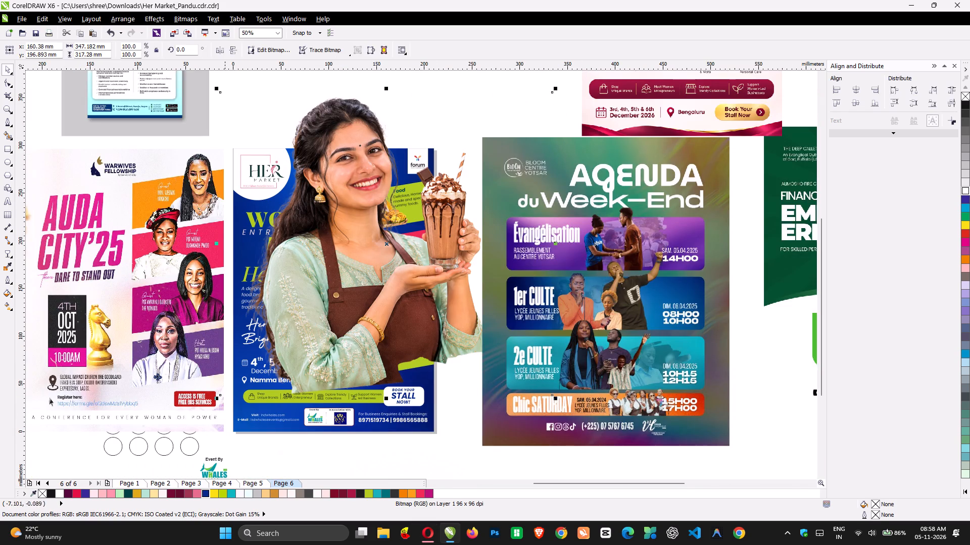
left_click_drag(217, 398, 318, 305)
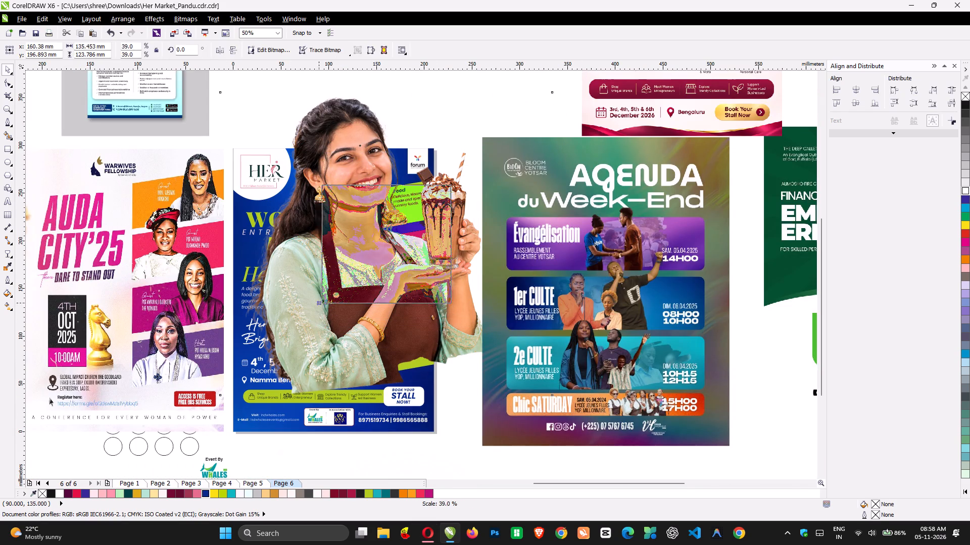
left_click_drag(318, 305, 331, 290)
key("z")
left_click_drag(308, 181, 474, 298)
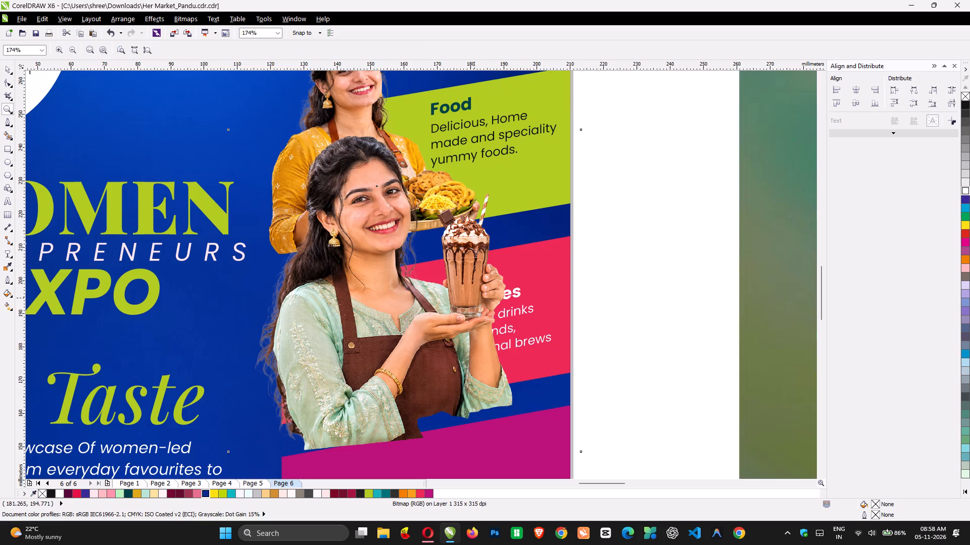
key("space")
left_click_drag(585, 125, 575, 155)
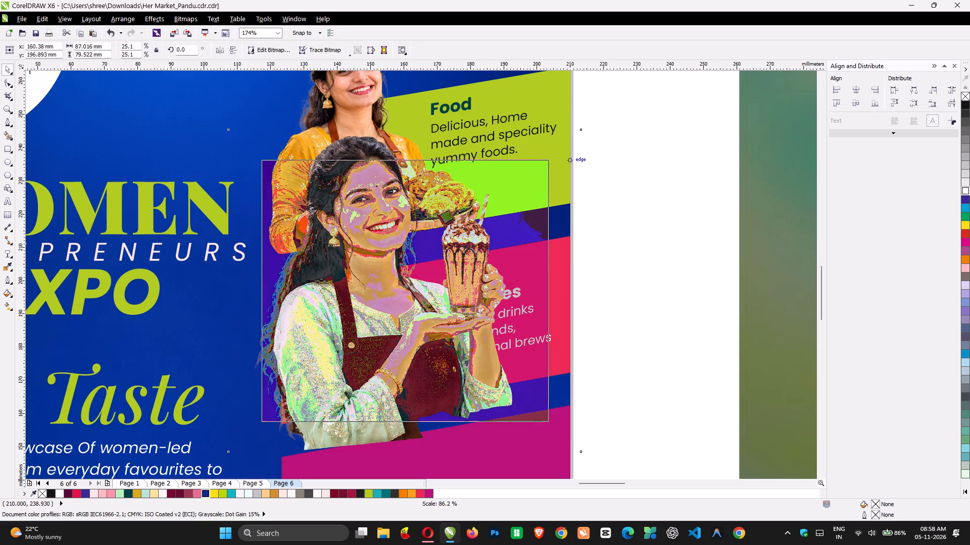
left_click_drag(575, 155, 571, 176)
left_click_drag(403, 279, 372, 303)
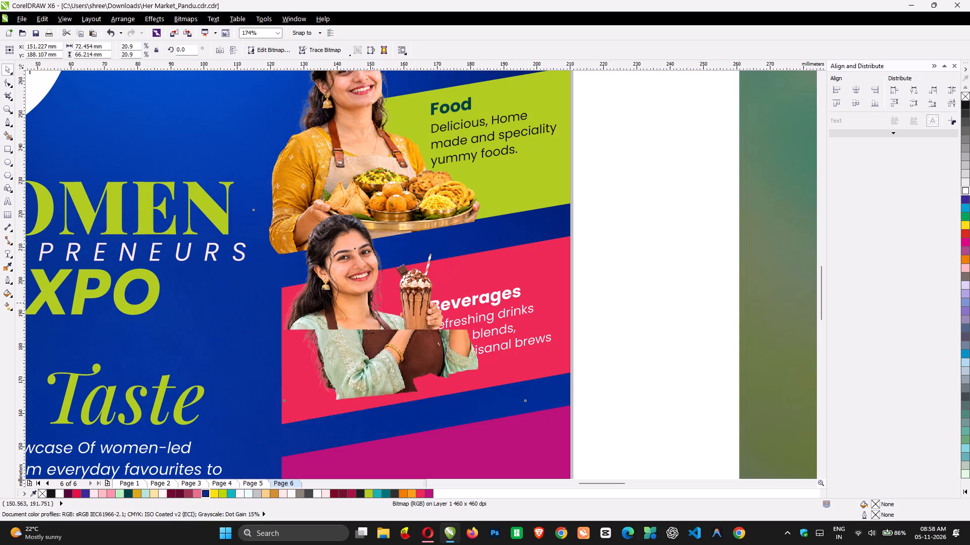
Mirror the milkshake woman horizontally and rotate her about 9.8° counter-clockwise to match the band's slant.
left_click(222, 50)
left_click(431, 362)
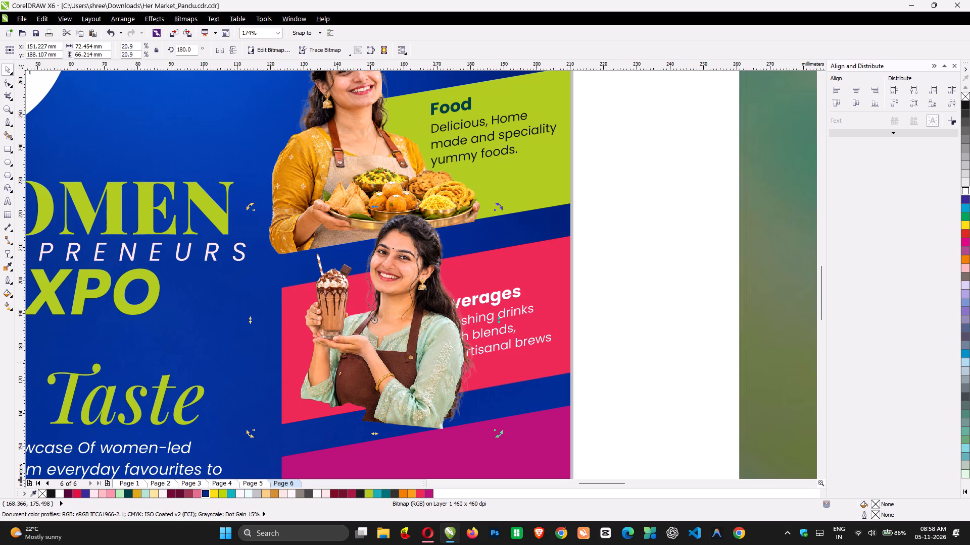
left_click_drag(500, 437, 514, 420)
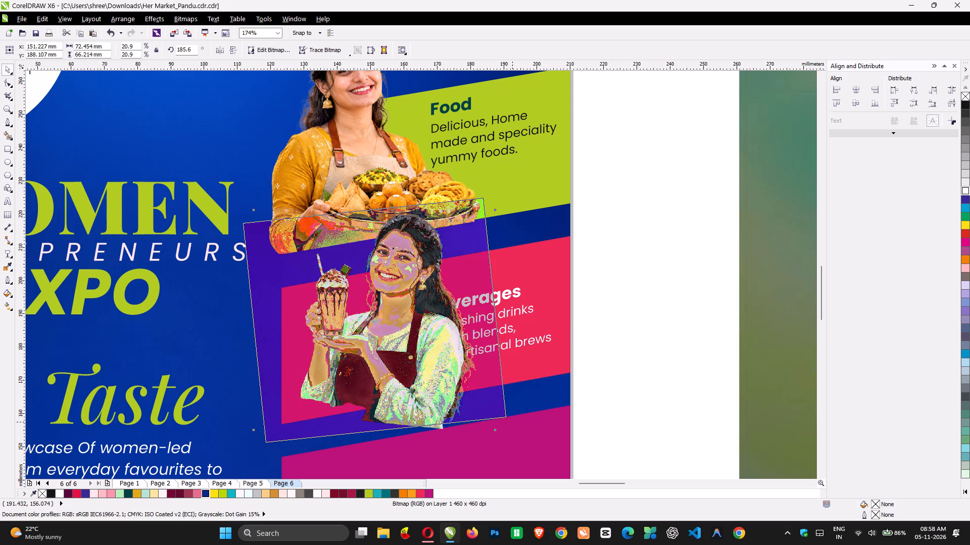
left_click_drag(514, 420, 520, 412)
left_click(622, 378)
Move the milkshake woman about 30 mm right and 3 mm up, to the pink band's right end.
left_click_drag(425, 364, 468, 354)
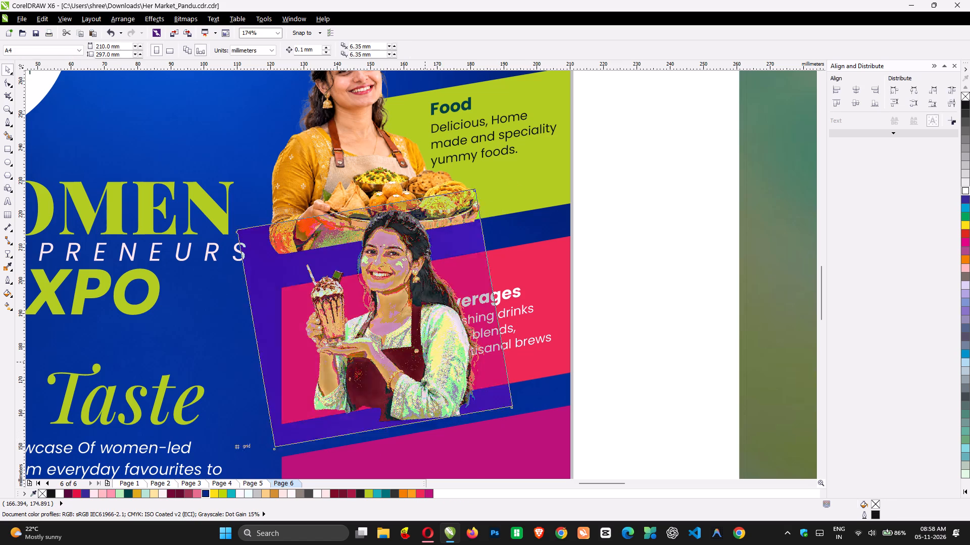
left_click_drag(468, 354, 524, 347)
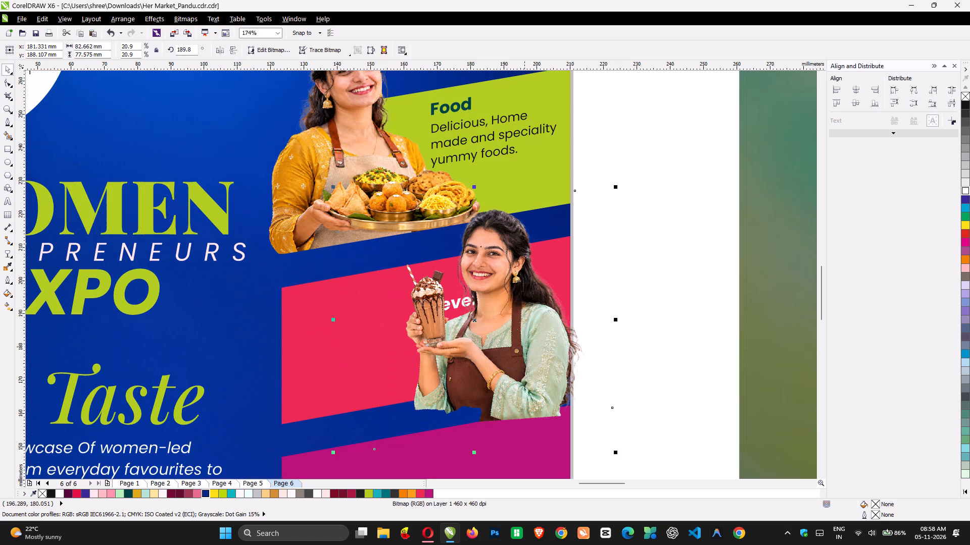
left_click_drag(524, 347, 530, 339)
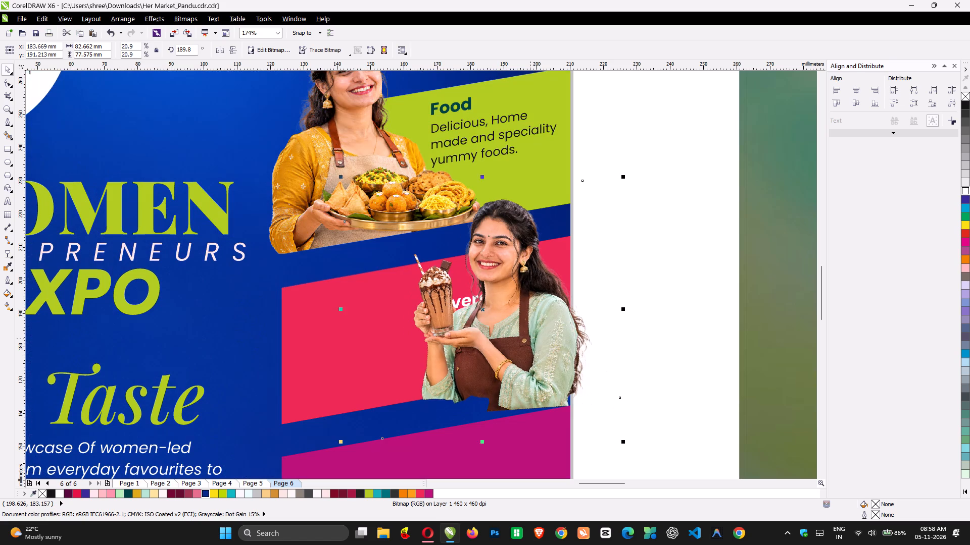
left_click_drag(530, 339, 525, 340)
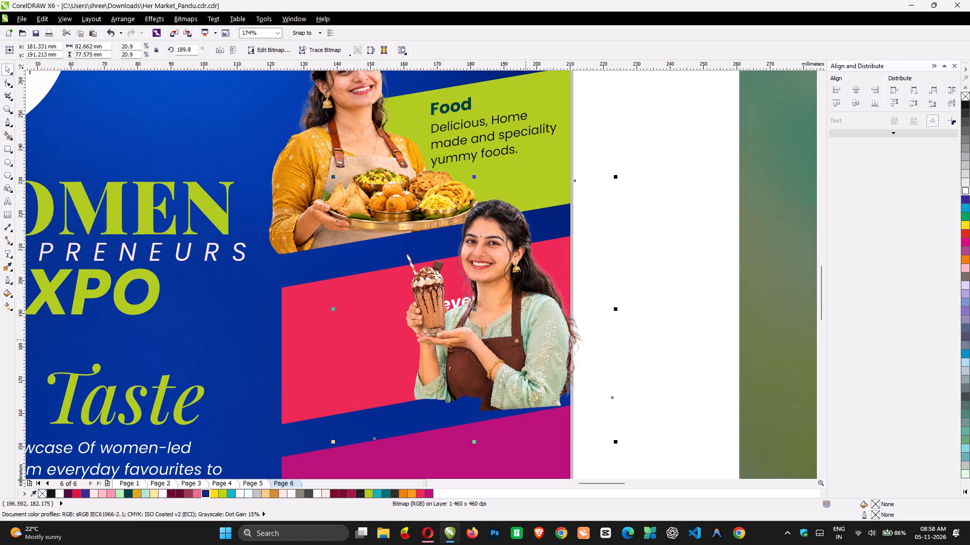
Reshape the milkshake woman's image outline to crop it at the poster's right edge and the pink band's slanted bottom edge.
left_click(8, 82)
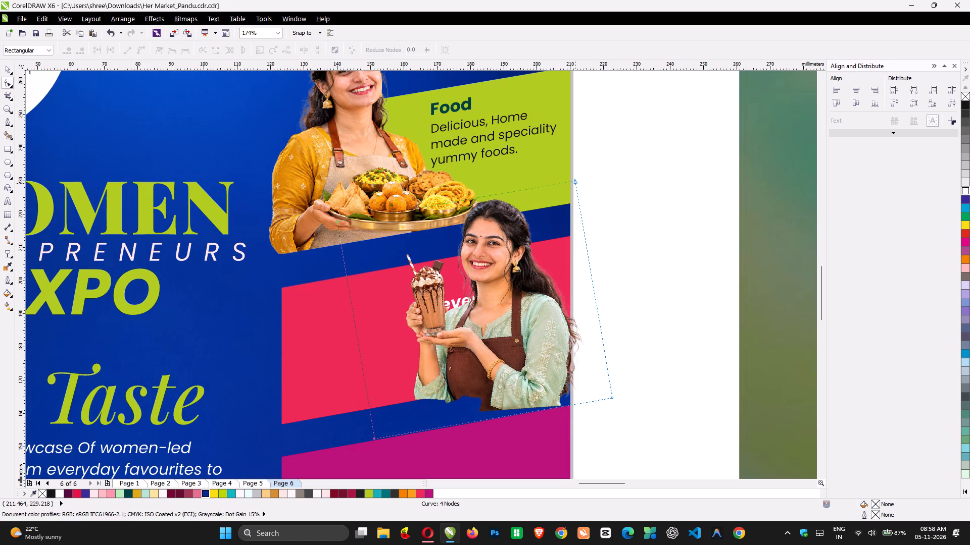
left_click(575, 183)
left_click_drag(662, 320, 571, 449)
left_click_drag(609, 395, 572, 397)
left_click_drag(375, 437, 374, 433)
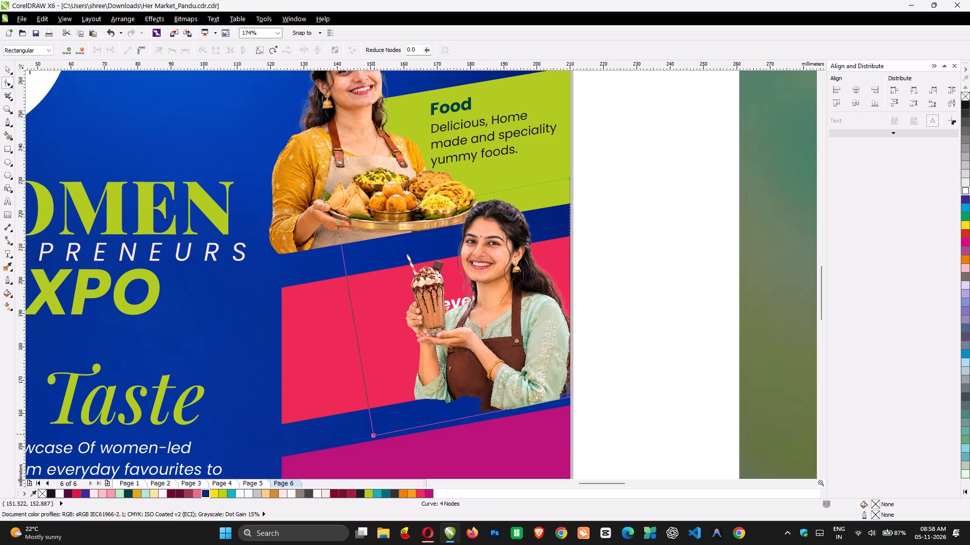
left_click_drag(374, 433, 369, 404)
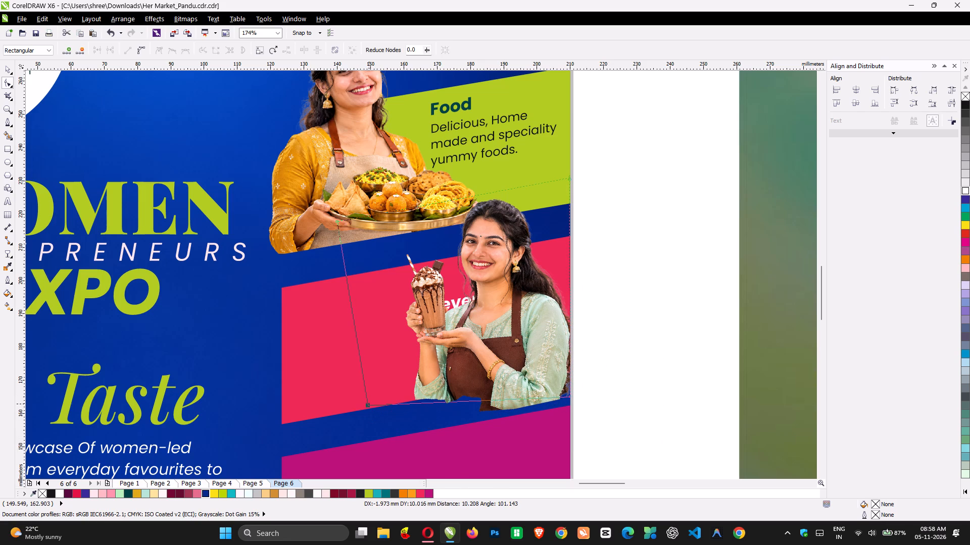
left_click_drag(369, 404, 371, 406)
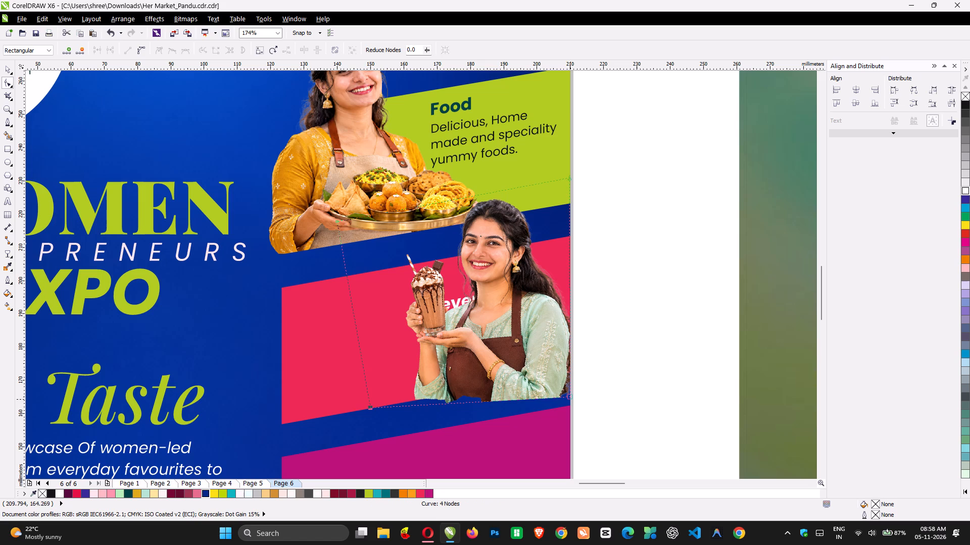
left_click_drag(569, 397, 569, 376)
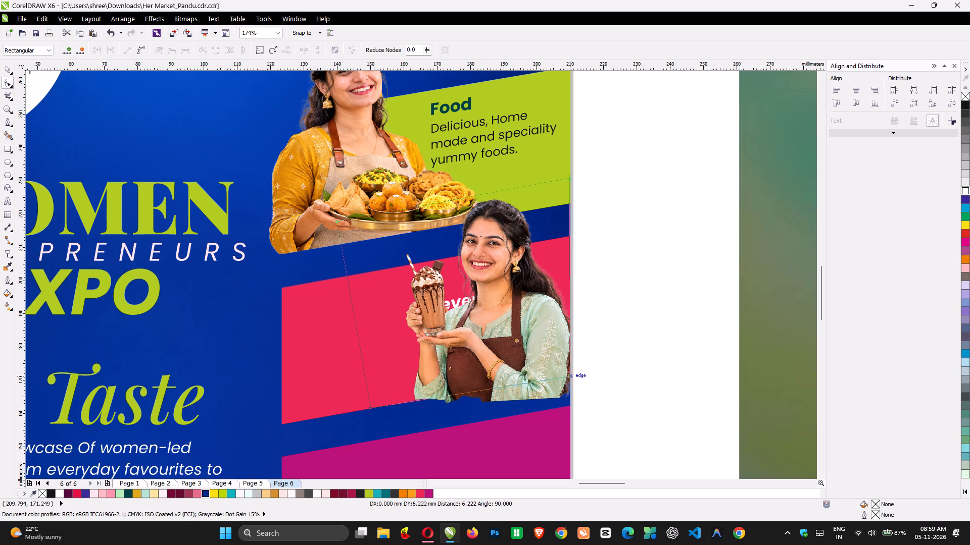
left_click_drag(569, 376, 569, 376)
key("space")
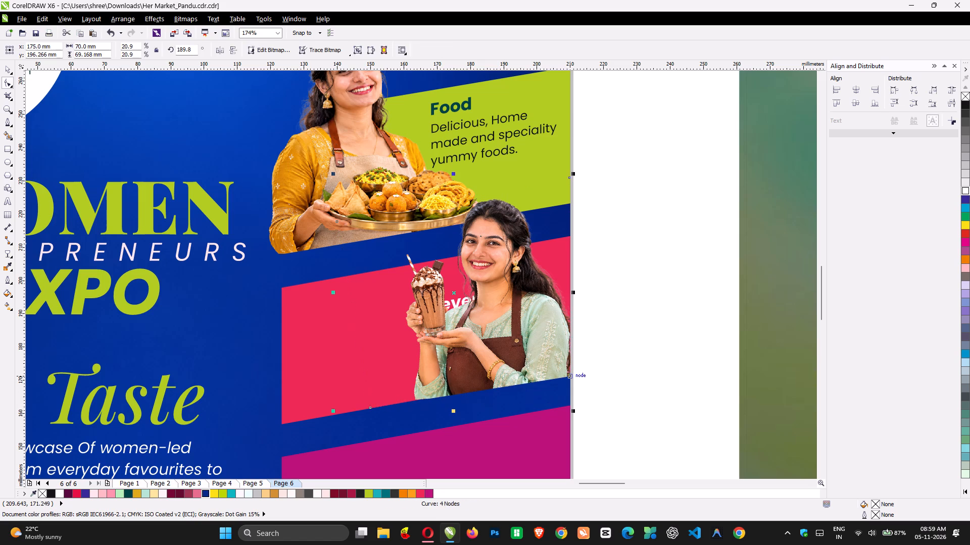
left_click(577, 376)
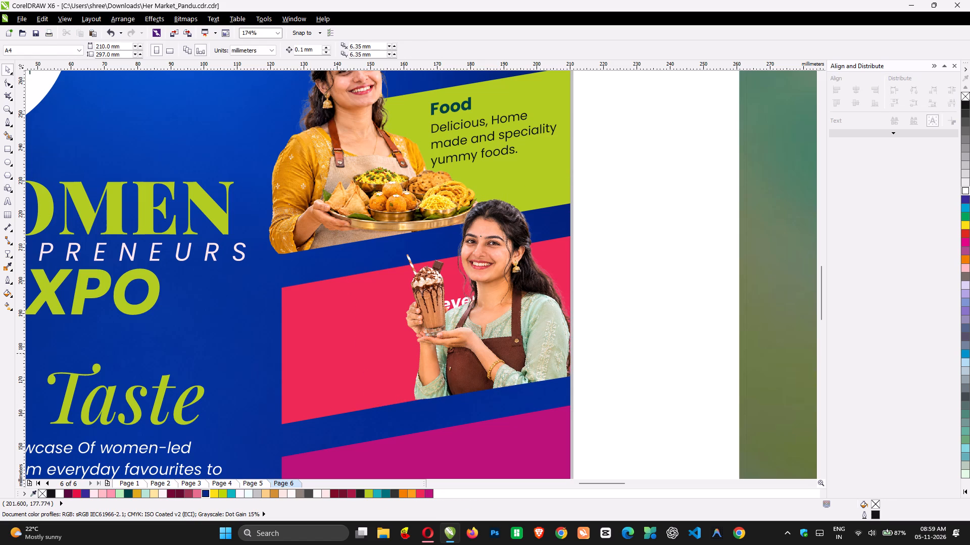
Send the milkshake woman one level back, behind the white Beverages text.
left_click(528, 350)
key("ctrl+Page_Down")
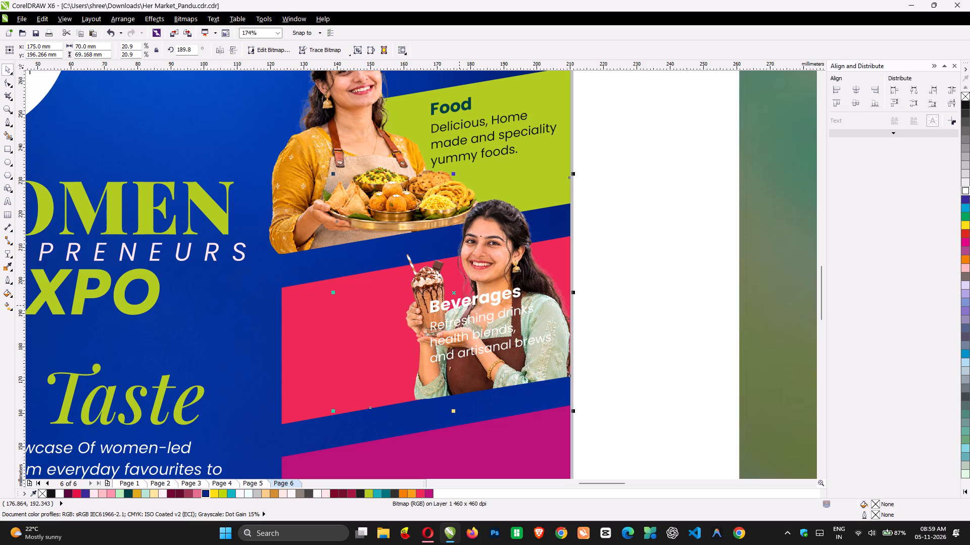
Move the Beverages heading and description group onto the pink band's empty left part, beside the milkshake glass.
left_click(459, 305)
left_click_drag(459, 305, 327, 334)
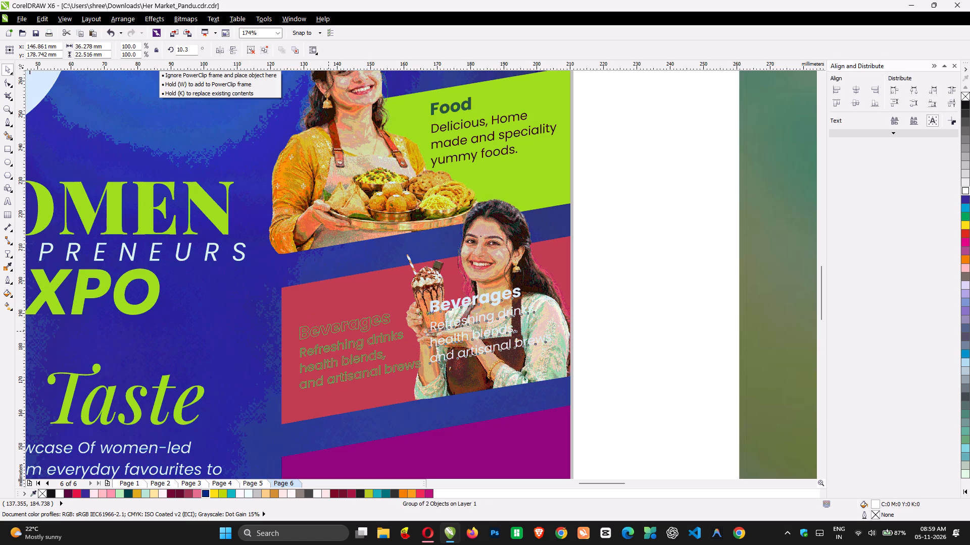
left_click_drag(327, 334, 322, 323)
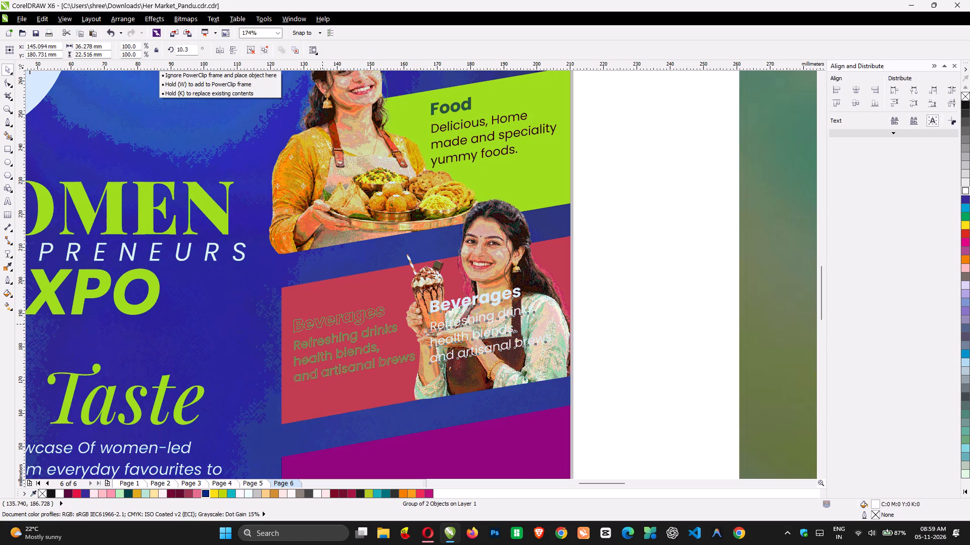
left_click_drag(322, 323, 322, 323)
key("F8")
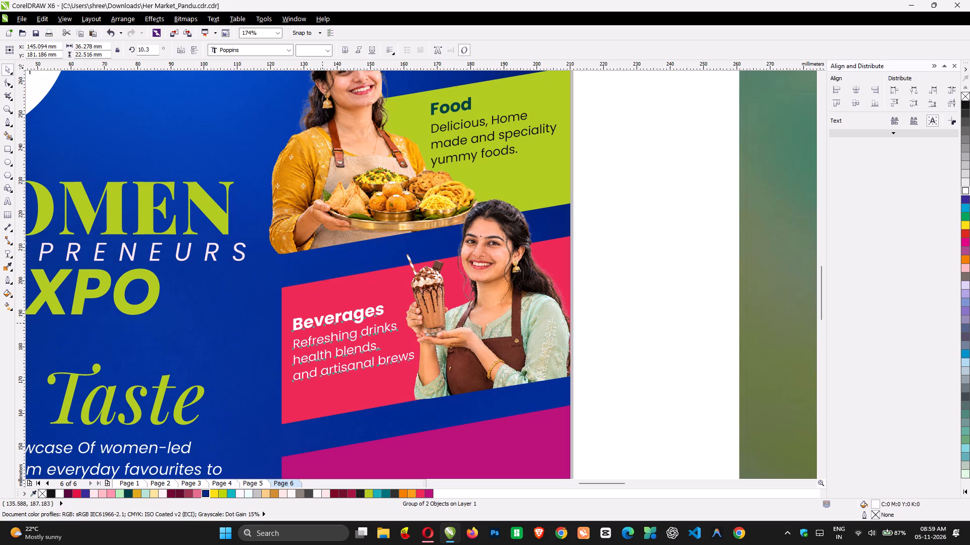
left_click(7, 67)
left_click(356, 318)
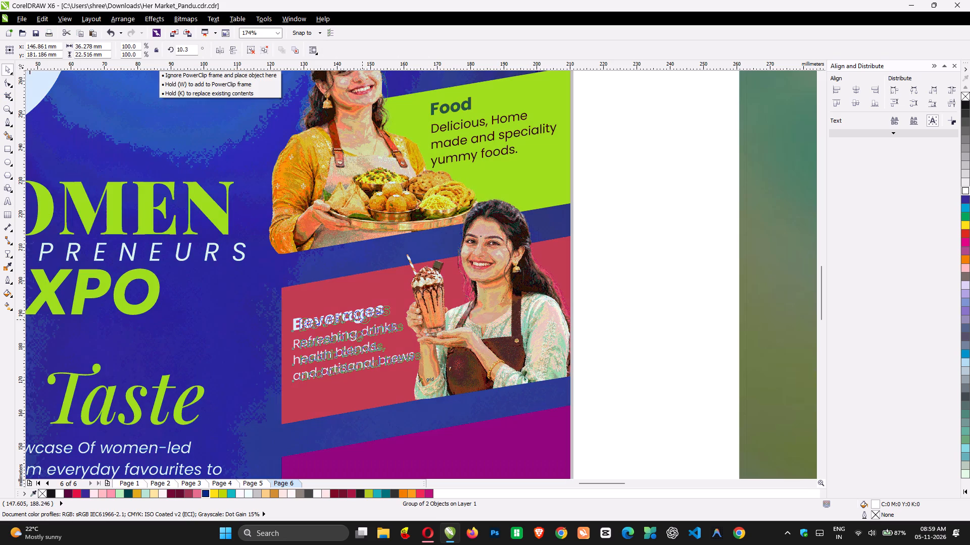
Skew the Beverages text group vertically to about a 9.0° slant.
left_click(360, 317)
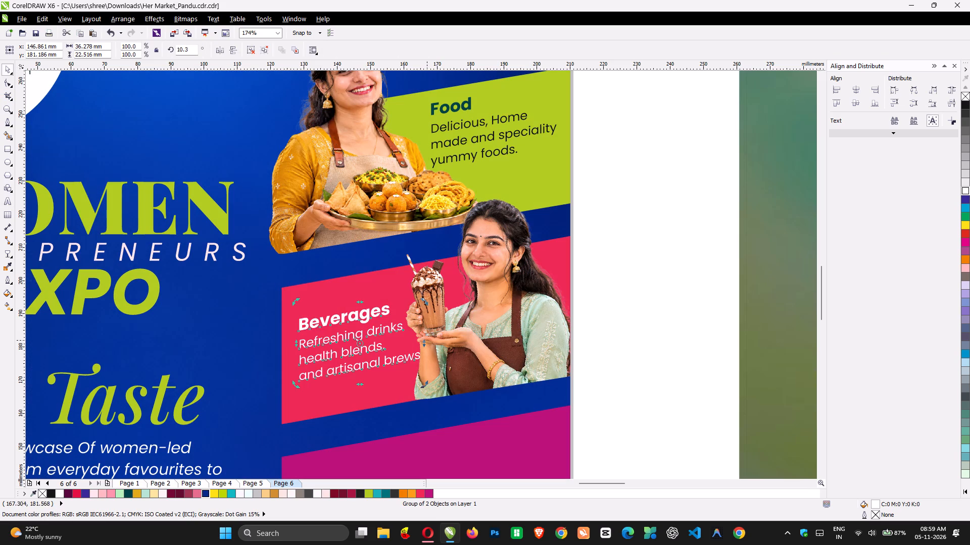
left_click_drag(426, 341, 426, 346)
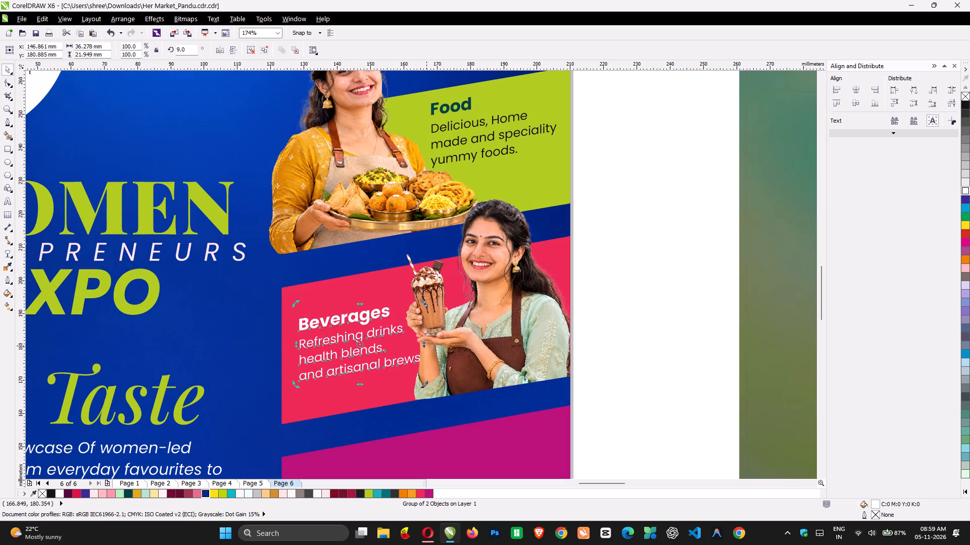
left_click(623, 396)
In the Beverages description, put "brews" on its own line and replace the comma, line break and "and" after "health blends" with "&".
double_click(387, 362)
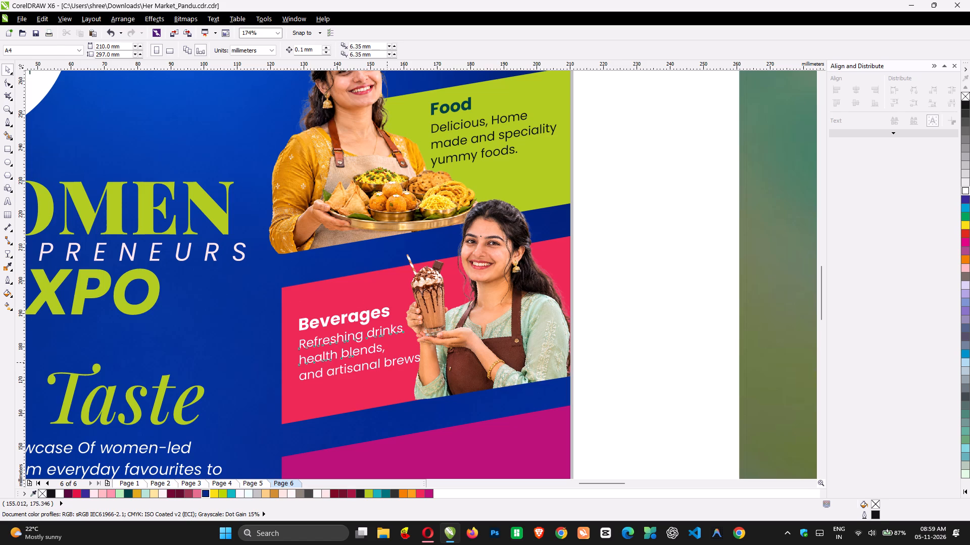
key("F8")
left_click(387, 362)
key("Return")
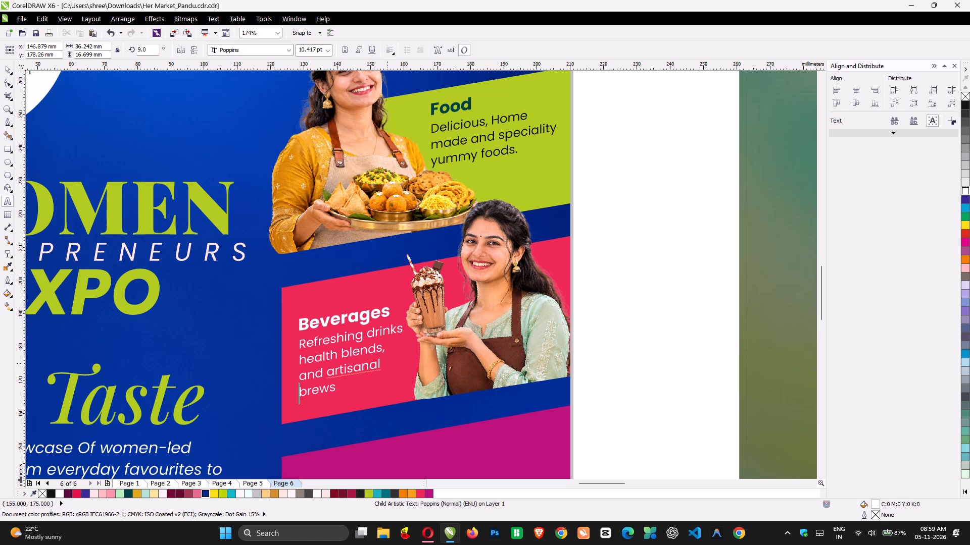
key("Up")
key("BackSpace")
key("BackSpace")
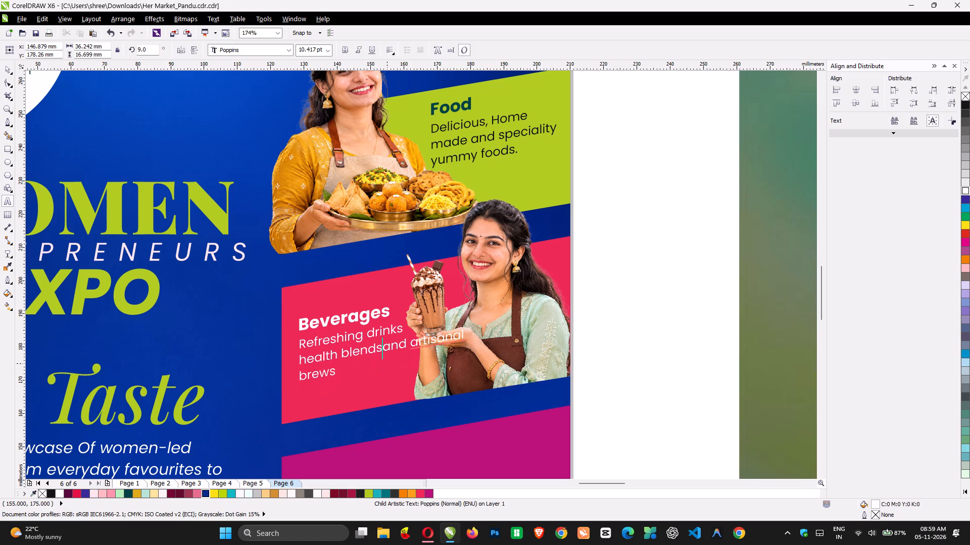
key("space")
key("shift+Right")
key("shift+Right")
key("shift+Right")
key("shift+ampersand")
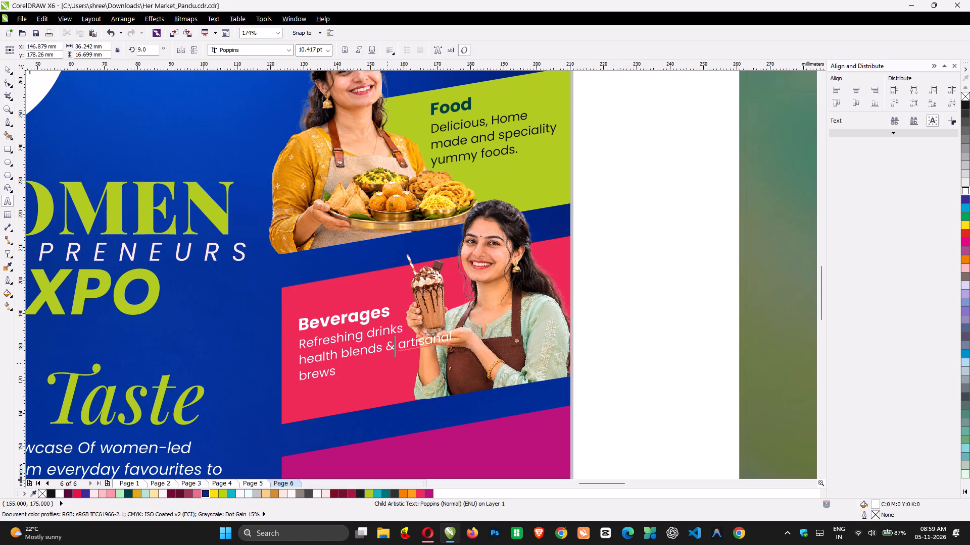
Break the Beverages description after "health blends &" and make the last line "artisanal brews." with a full stop.
key("Right")
key("Return")
key("Down")
key("BackSpace")
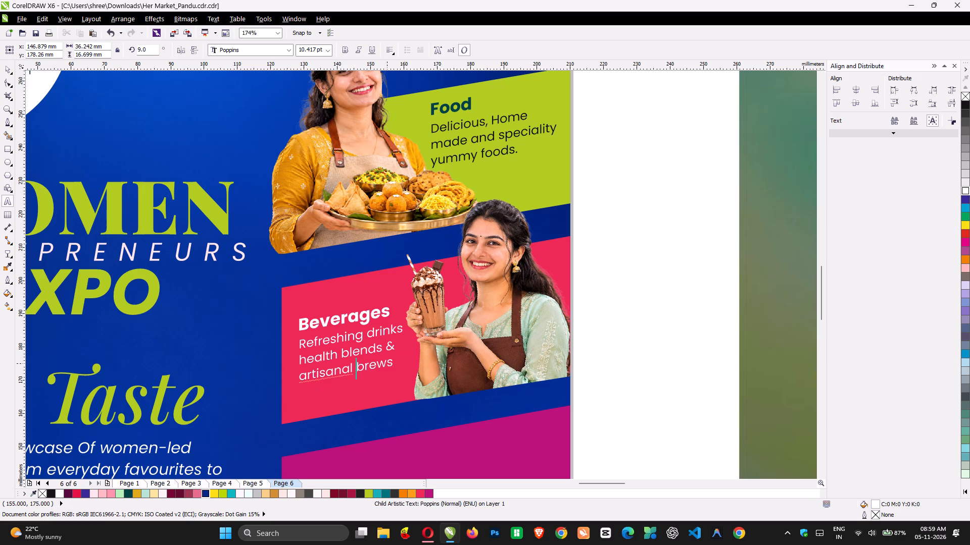
key("Page_Down")
key("comma")
key("BackSpace")
key("period")
left_click(6, 69)
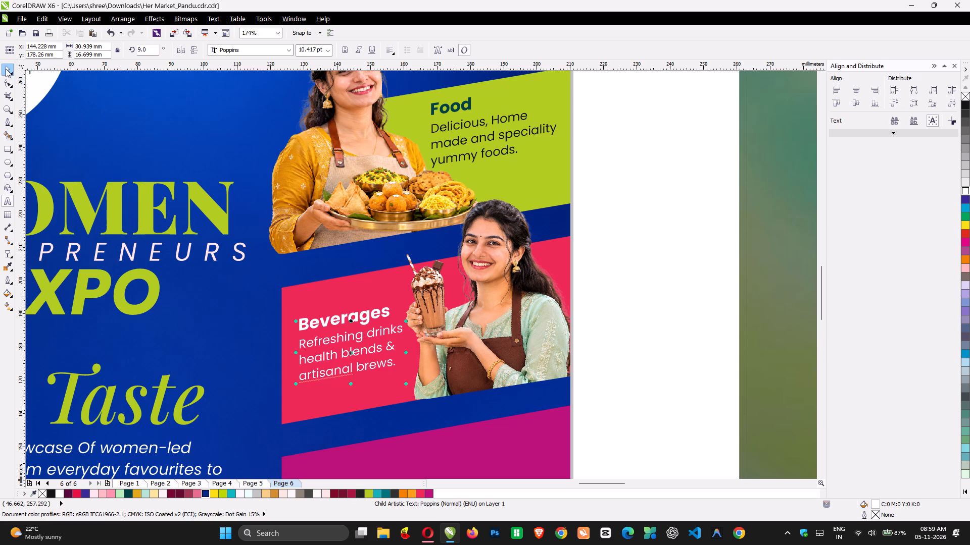
Nudge the Beverages description about 0.6 mm down, away from its heading.
key("shift+Down")
key("shift+Down")
key("shift+Down")
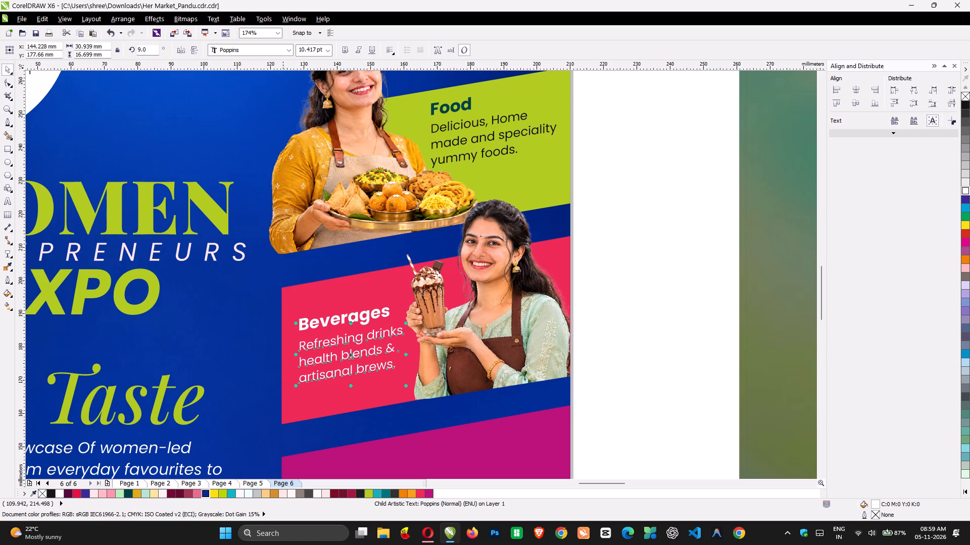
Nudge the whole Beverages text group about 0.6 mm left and slightly down on the pink band.
left_click(334, 317)
key("shift+Left")
key("shift+Left")
key("shift+Left")
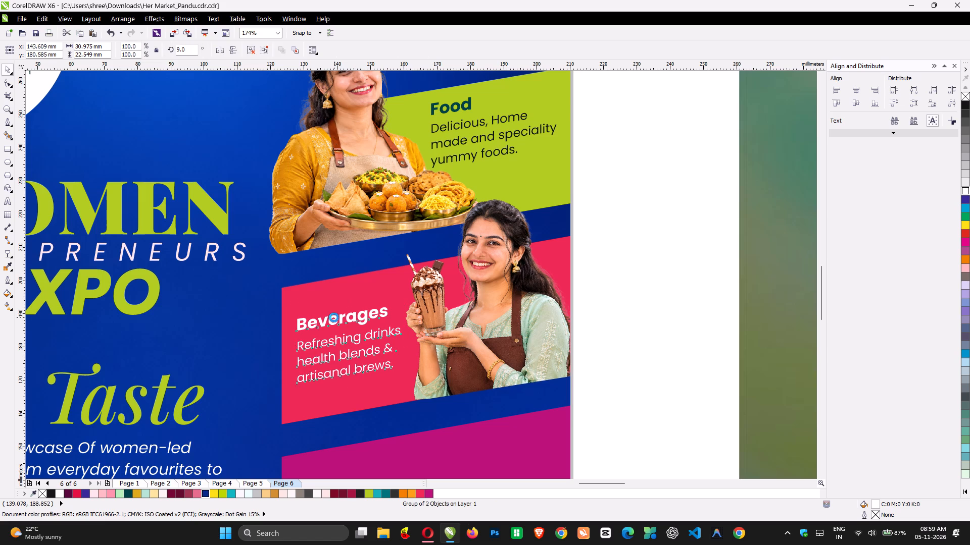
key("shift+Down")
key("shift+Down")
left_click(662, 363)
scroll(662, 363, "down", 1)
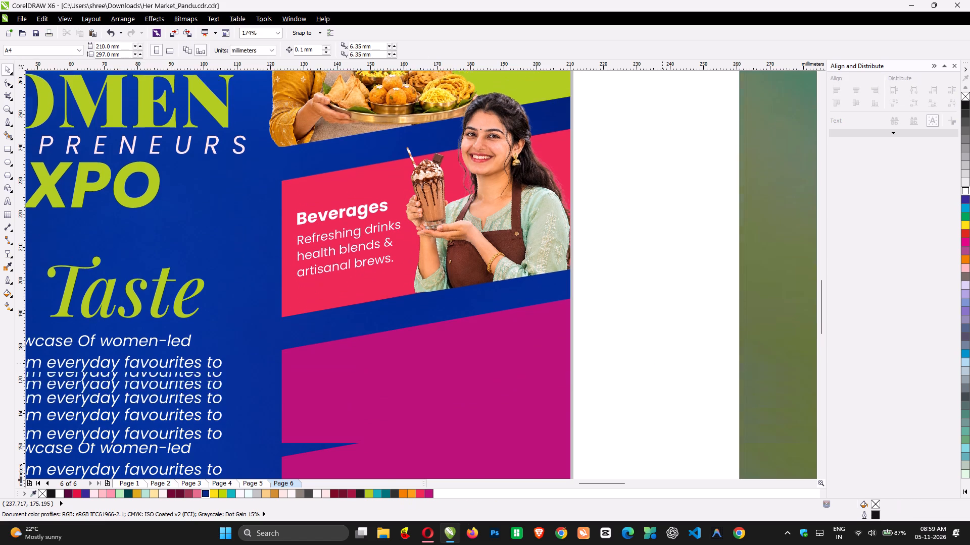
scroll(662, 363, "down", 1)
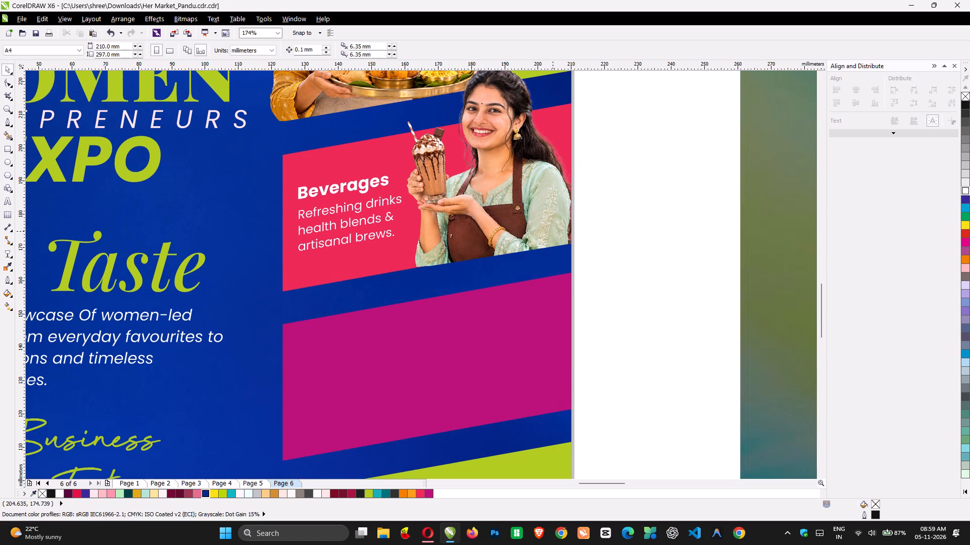
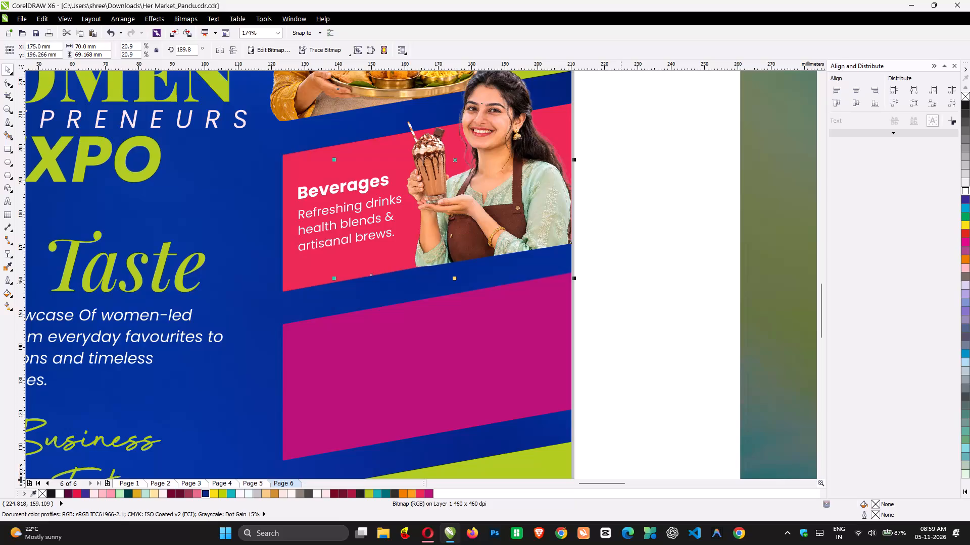
Recolour the magenta slanted band below the Beverages band to lime green (#B0CB1F).
scroll(621, 284, "up", 1)
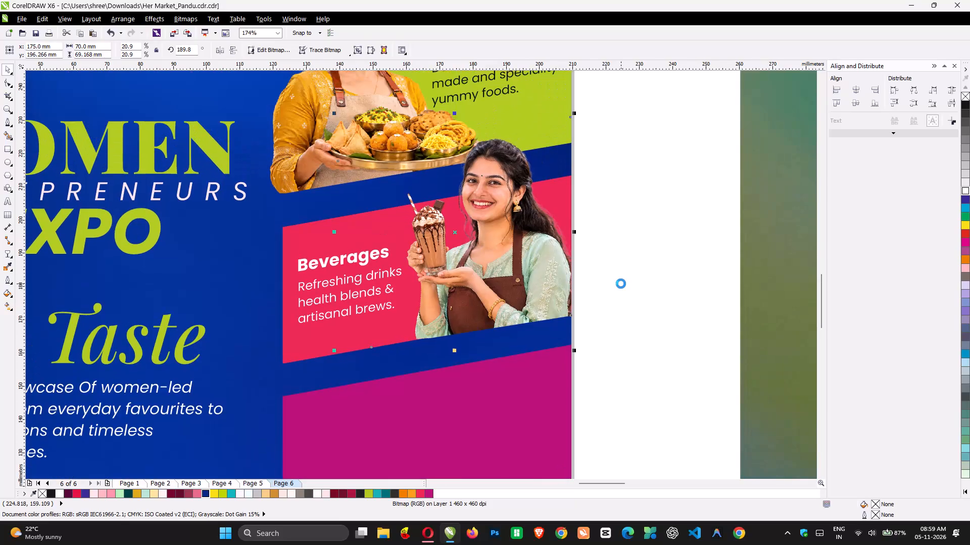
scroll(621, 284, "up", 1)
left_click(655, 337)
scroll(655, 337, "down", 1)
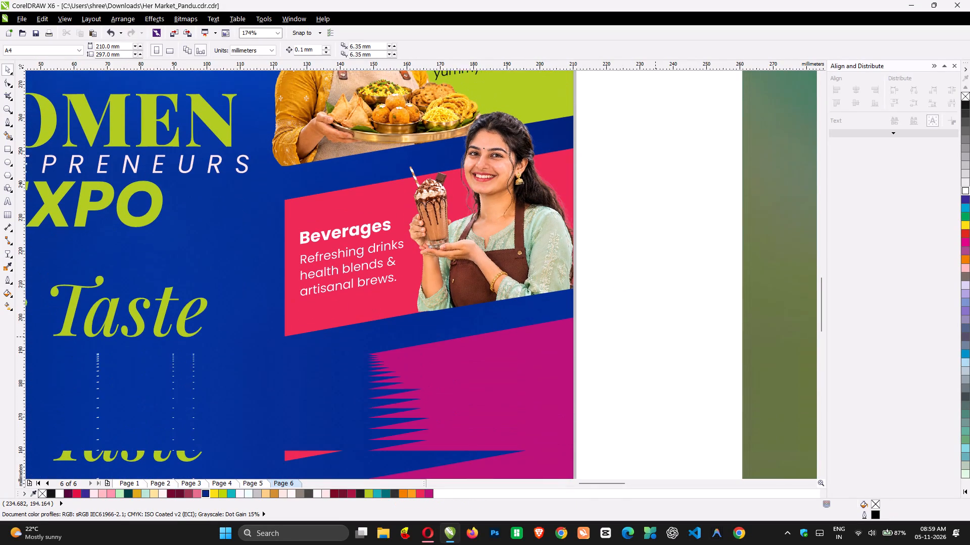
scroll(655, 337, "down", 2)
left_click(531, 326)
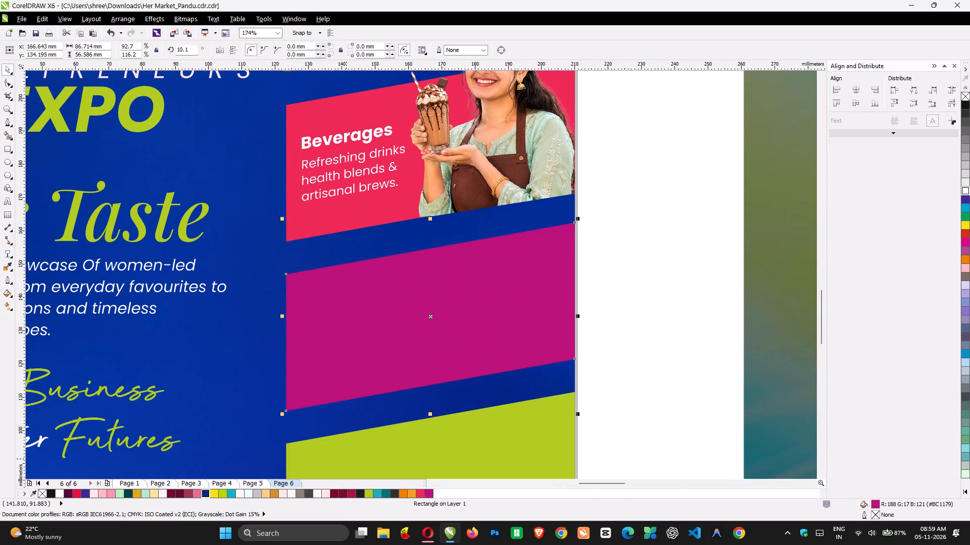
left_click(366, 493)
Recolour the lowest slanted band to the same pink-red as the Beverages band.
left_click(407, 453)
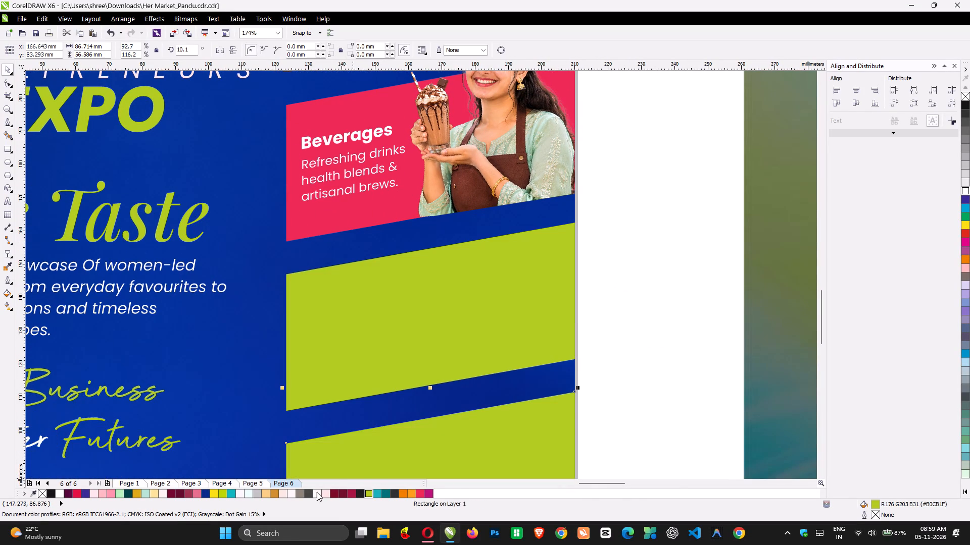
left_click(430, 493)
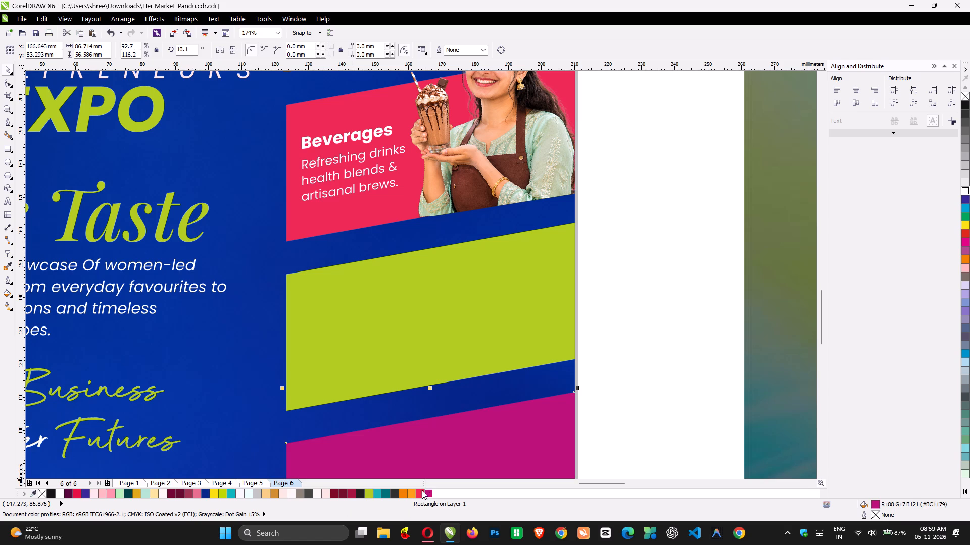
left_click(420, 493)
left_click(606, 403)
Save the poster document.
scroll(606, 403, "down", 1)
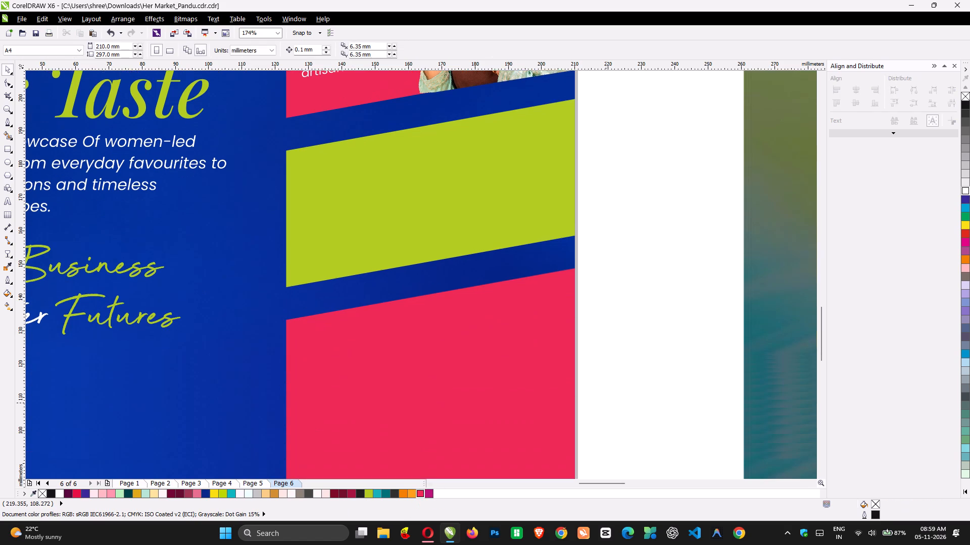
scroll(606, 403, "down", 1)
key("ctrl+s")
Duplicate the Food text group together with the food-tray woman and place the copy about 106 mm lower, on the third band.
key("F3")
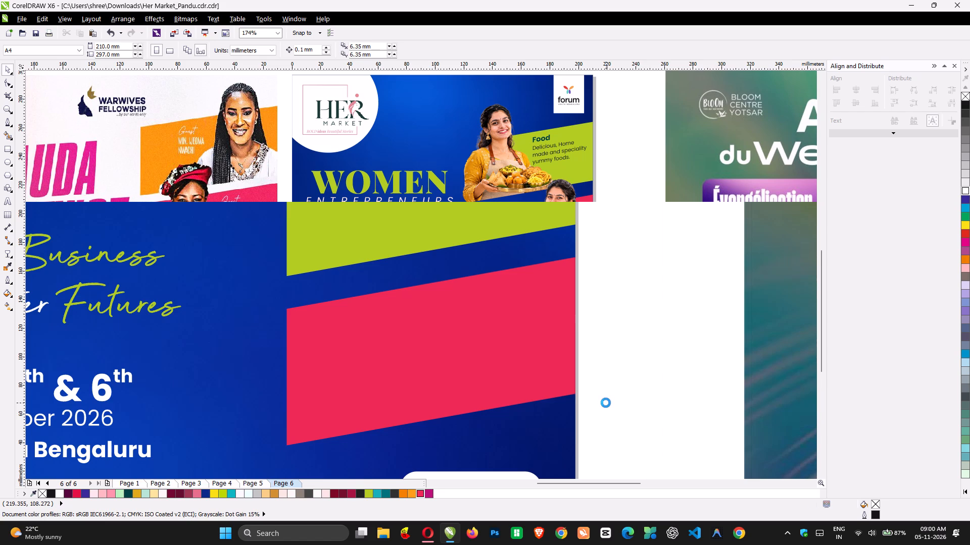
scroll(606, 403, "down", 1)
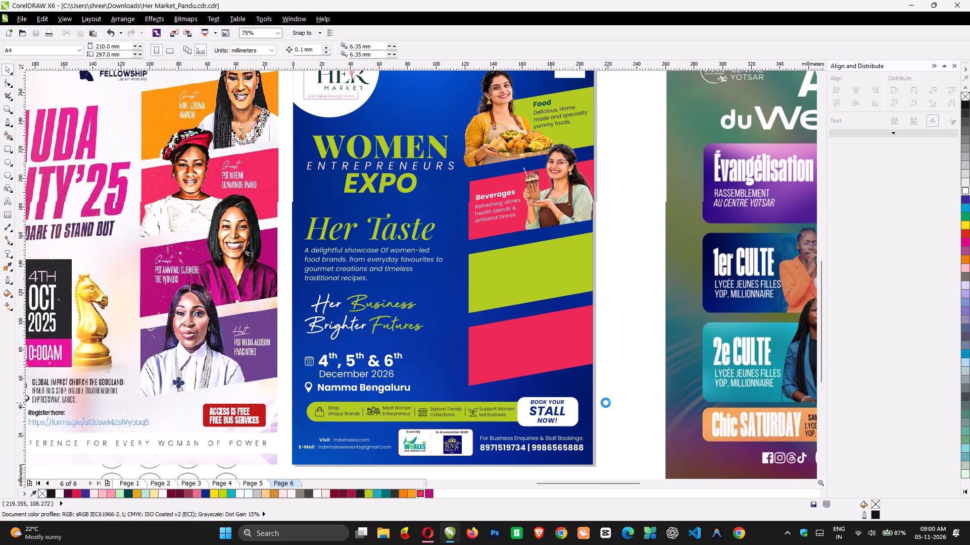
left_click(543, 113)
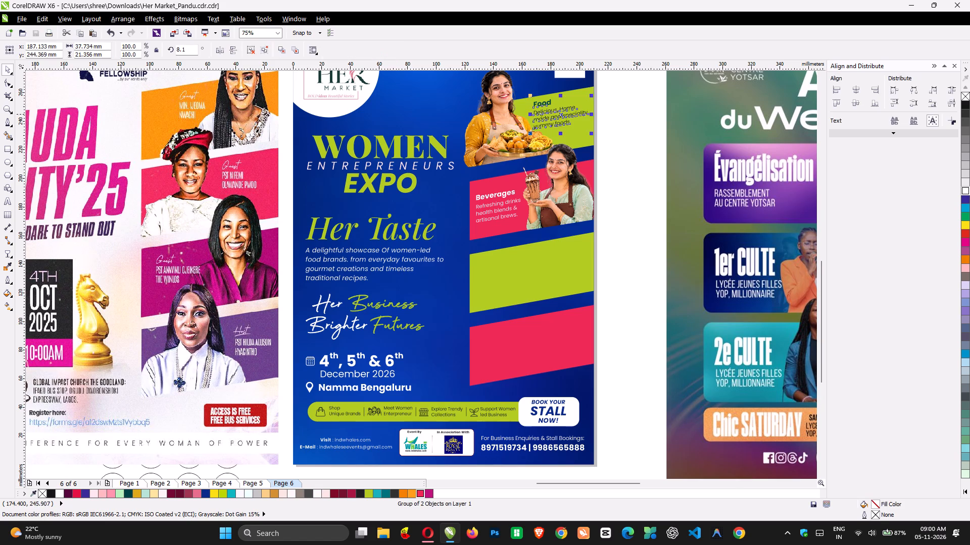
left_click(506, 117, "shift")
key("ctrl+c")
key("ctrl+v")
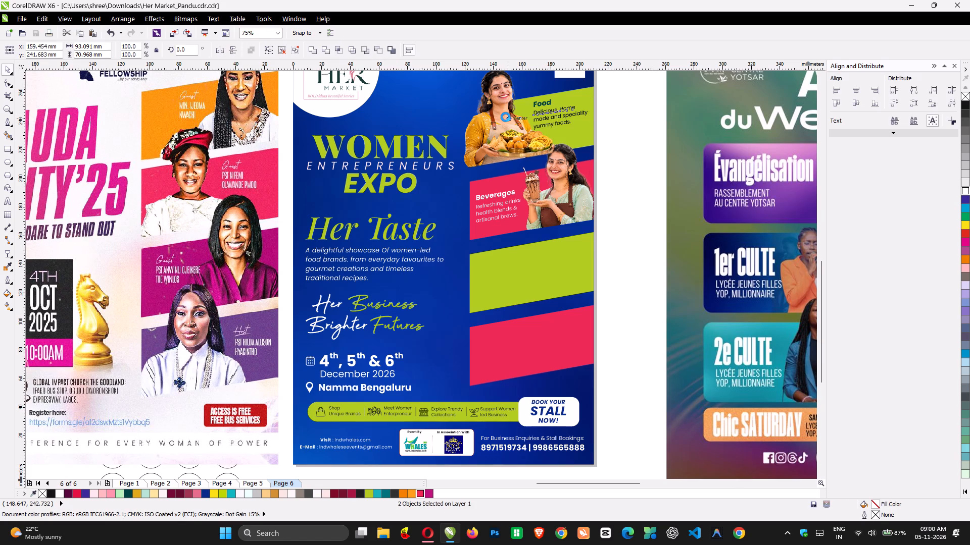
left_click_drag(506, 117, 510, 241)
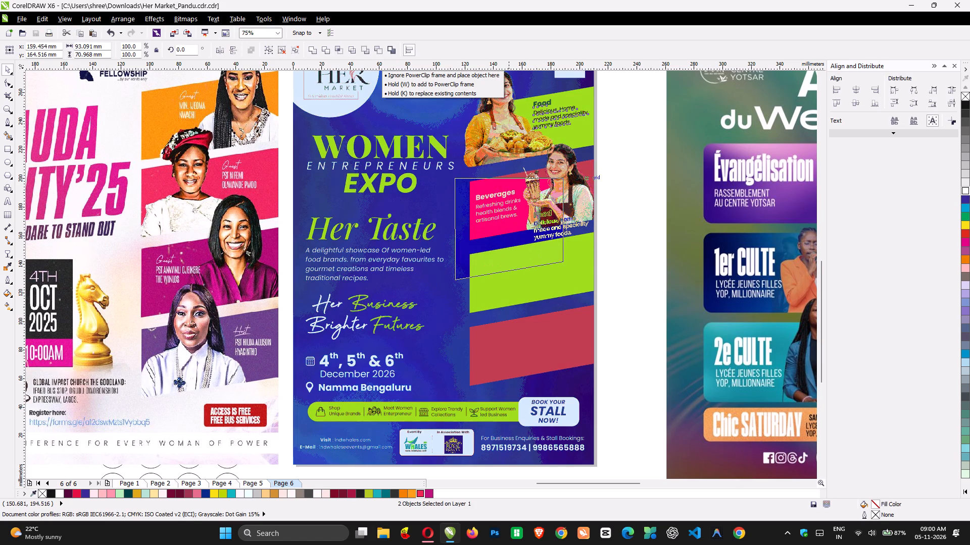
left_click_drag(510, 241, 516, 280)
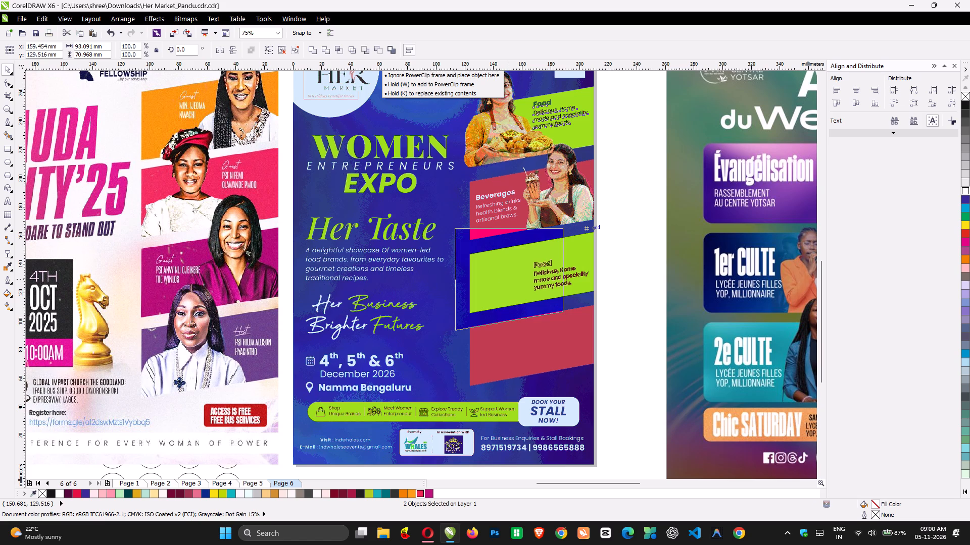
left_click_drag(516, 280, 516, 270)
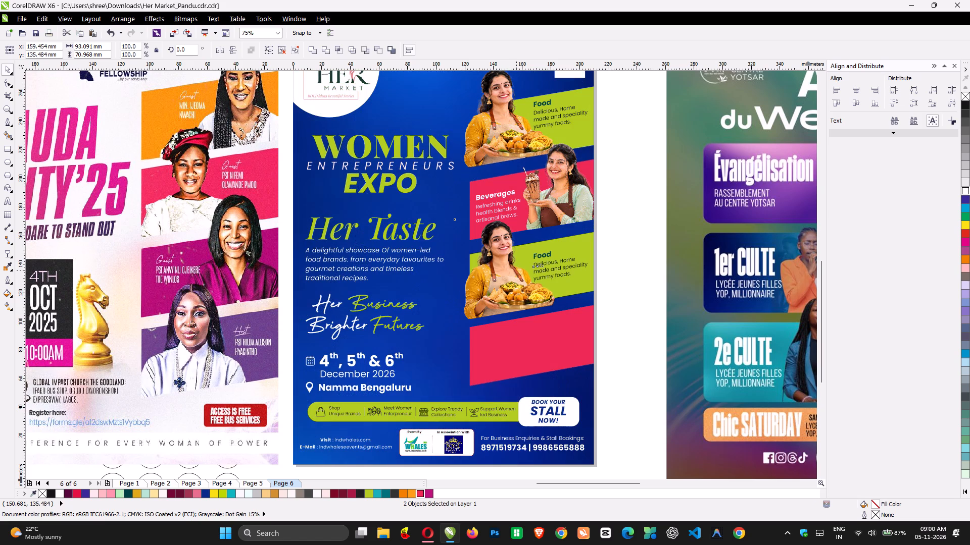
Nudge the copied woman and Food text up 3.4 mm on the third band.
key("shift+Up")
key("shift+Up")
key("shift+Up")
key("shift+Up")
key("shift+Up")
key("shift+Up")
key("shift+Up")
key("shift+Up")
key("shift+Up")
key("shift+Up")
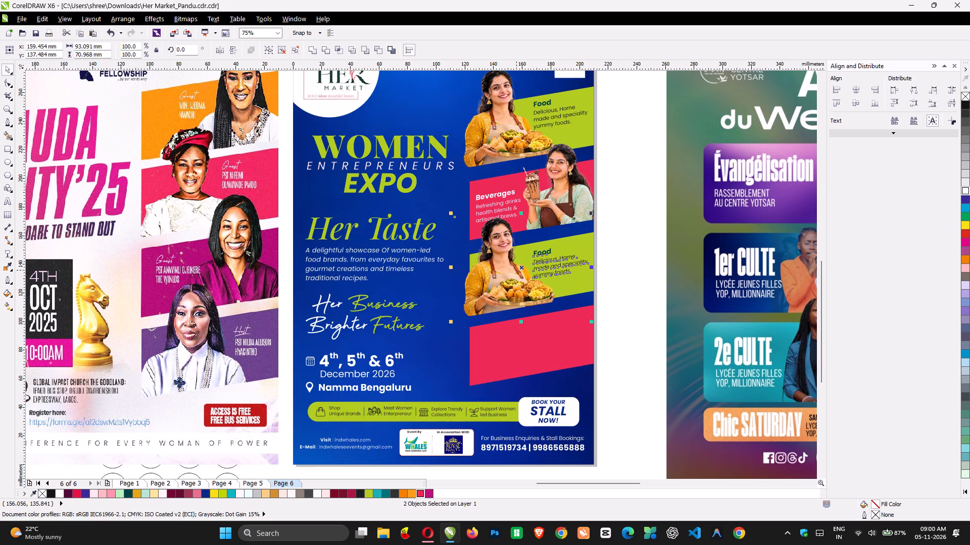
key("shift+Up")
key("shift+Up")
key("shift+Up")
key("shift+Up")
key("shift+Up")
key("shift+Up")
key("shift+Up")
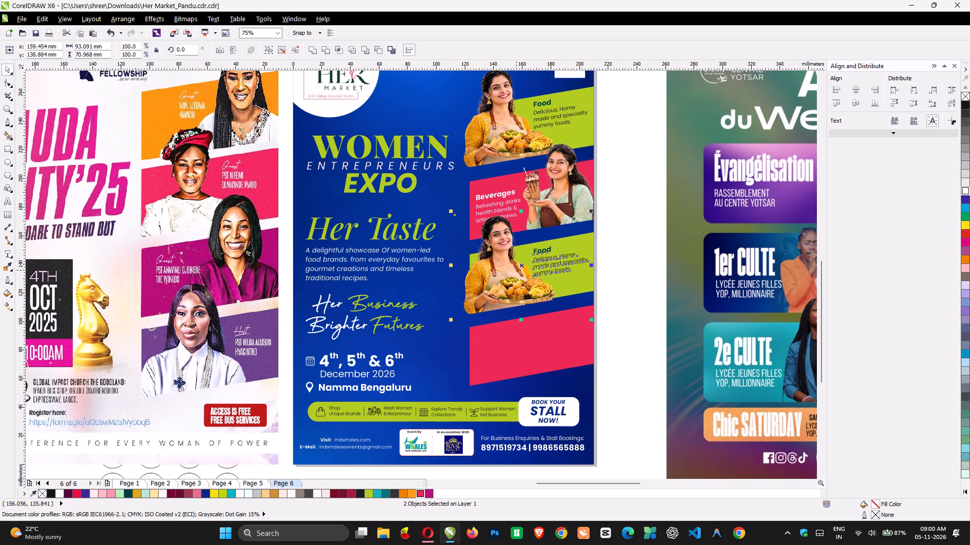
left_click(639, 353)
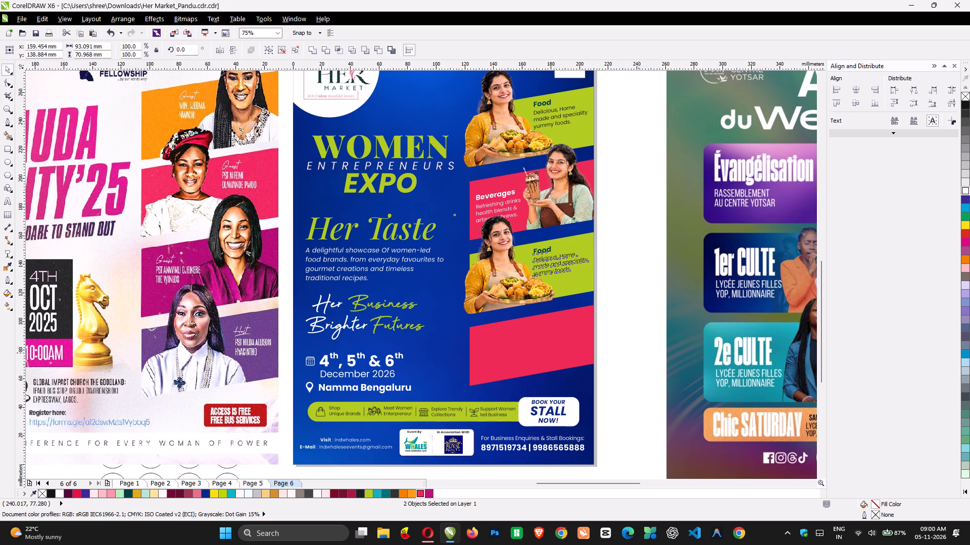
Delete the copied woman from the third band, keeping the Food text copy.
left_click(479, 269)
key("Delete")
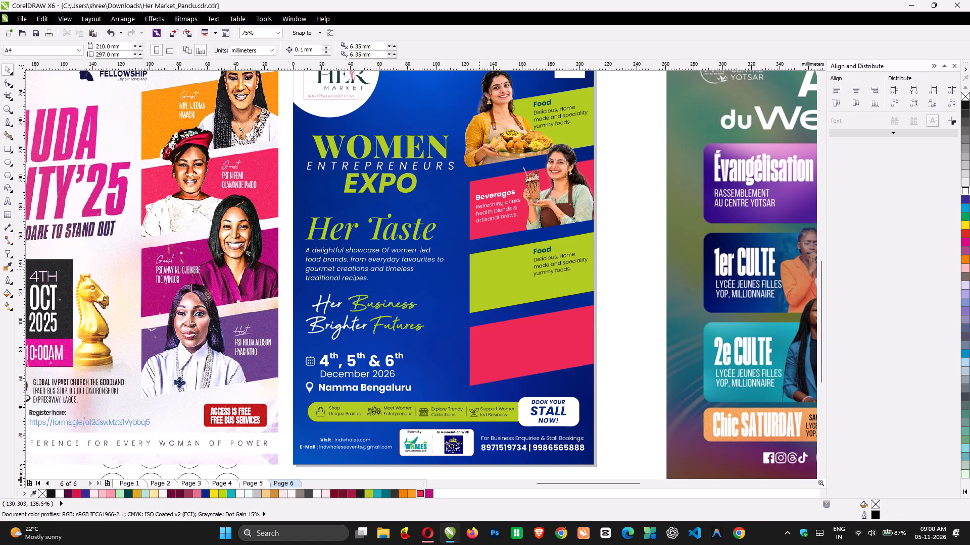
Switch to Adobe Express in the browser and open its home page.
key("alt+Tab")
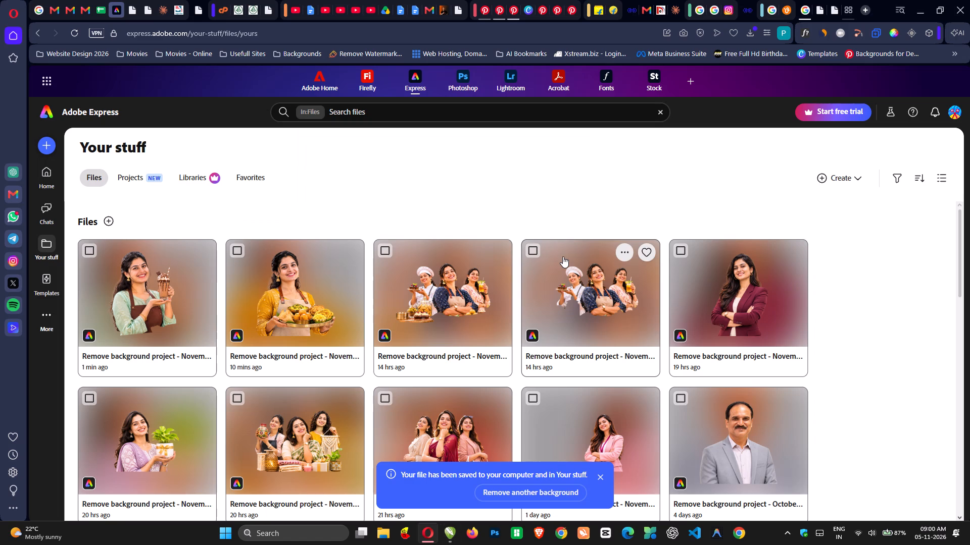
left_click(45, 180)
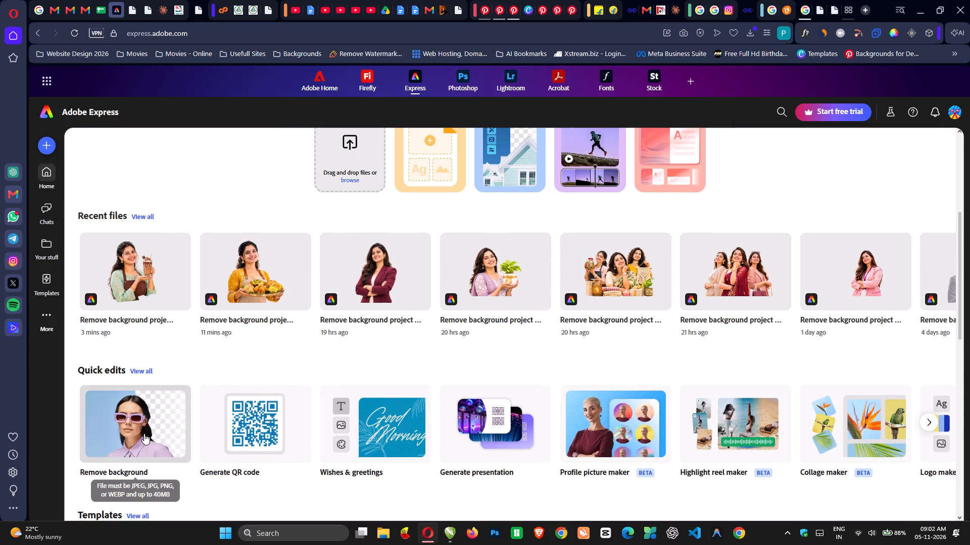
left_click(161, 419)
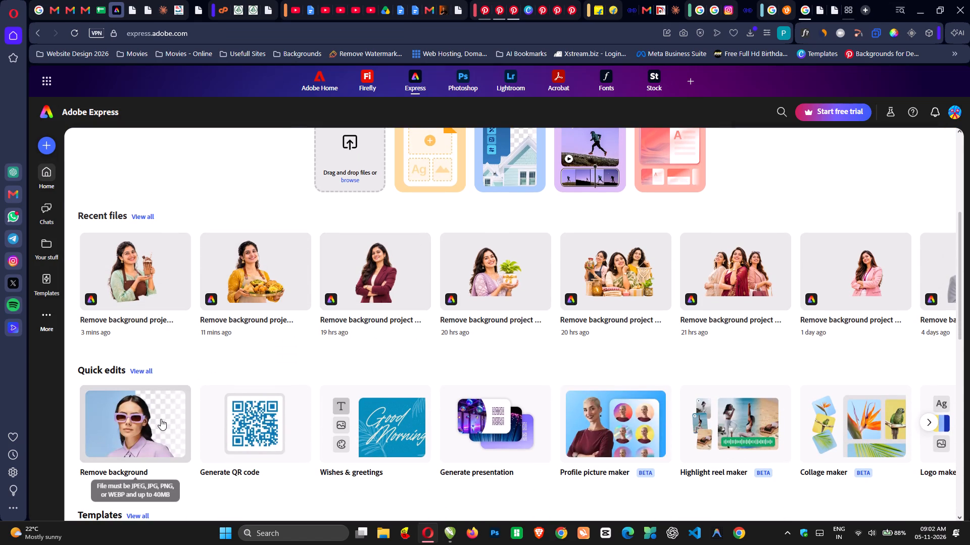
left_click(63, 464)
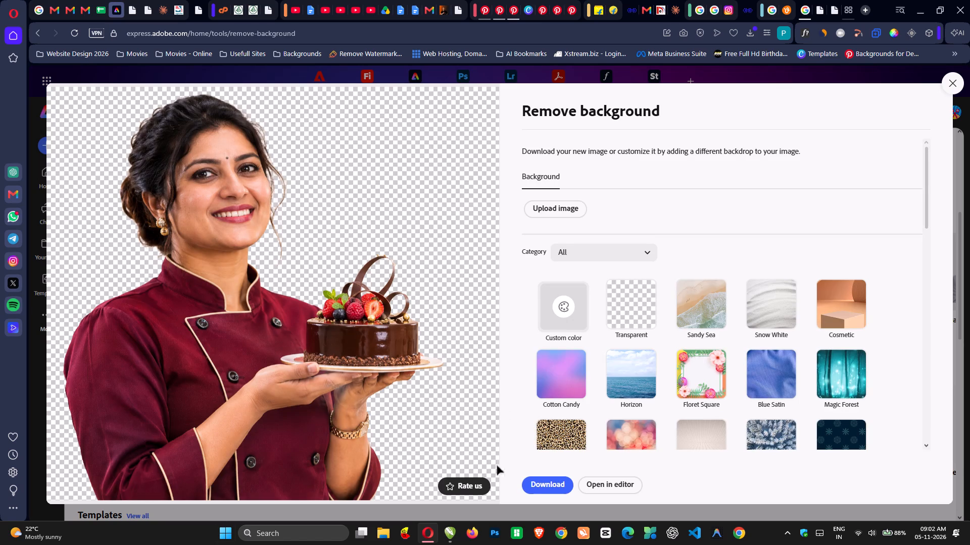
left_click(550, 486)
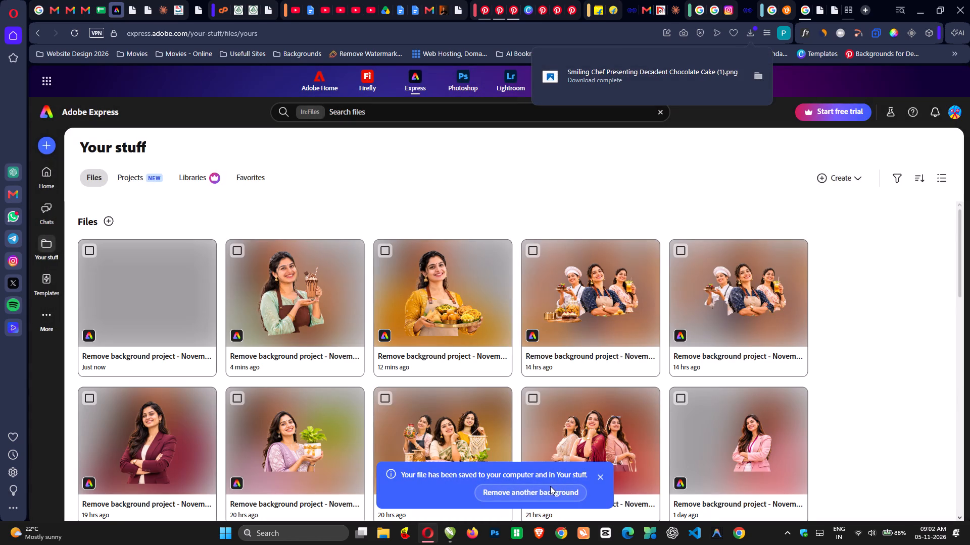
Bring the downloaded chef cut-out from the browser into the Her Market poster on Page 6 in CorelDRAW.
left_click_drag(606, 68, 603, 67)
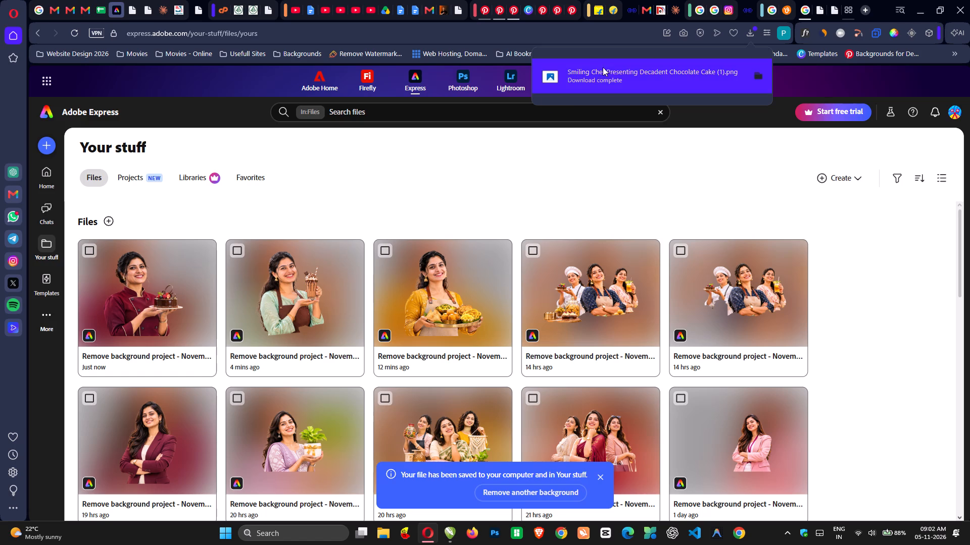
left_click_drag(603, 67, 492, 230)
key("alt+Tab")
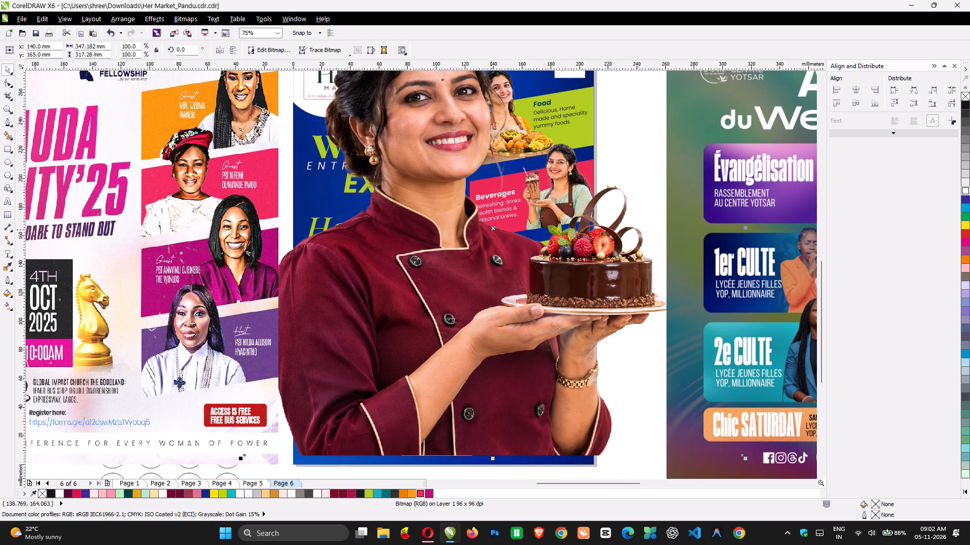
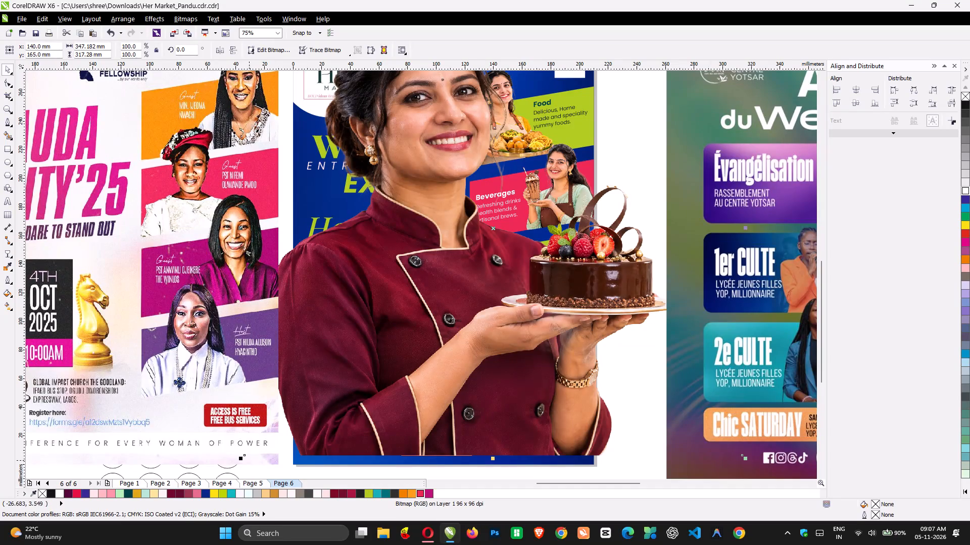
Scale the chef-with-cake cut-out down to 70 mm wide and place it on the lower lime-green slanted band.
left_click_drag(241, 459, 423, 327)
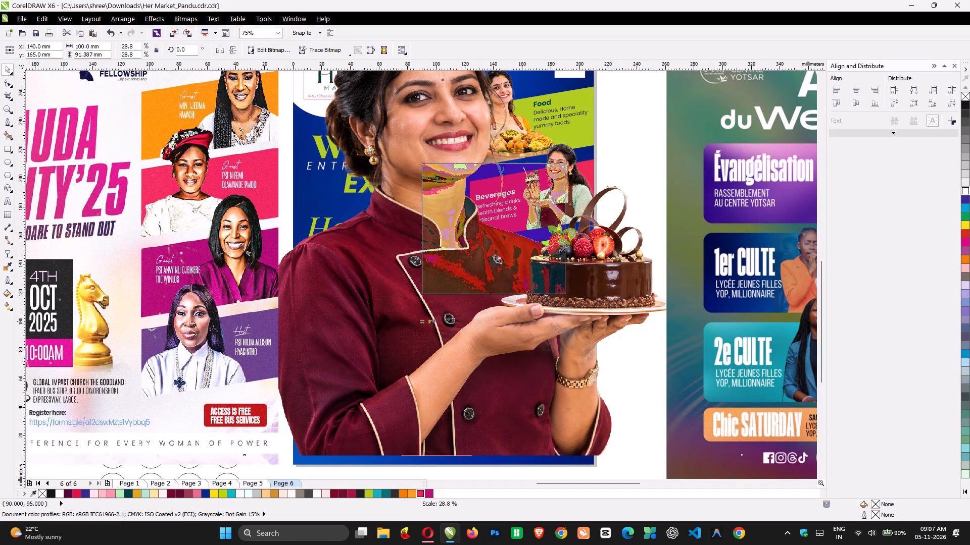
left_click_drag(423, 327, 428, 323)
left_click_drag(500, 271, 522, 305)
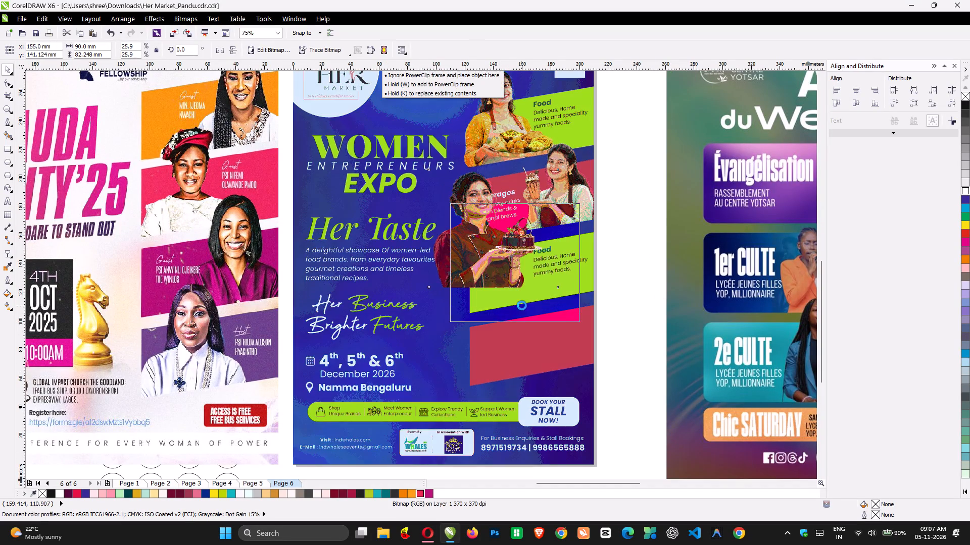
left_click_drag(580, 322, 575, 320)
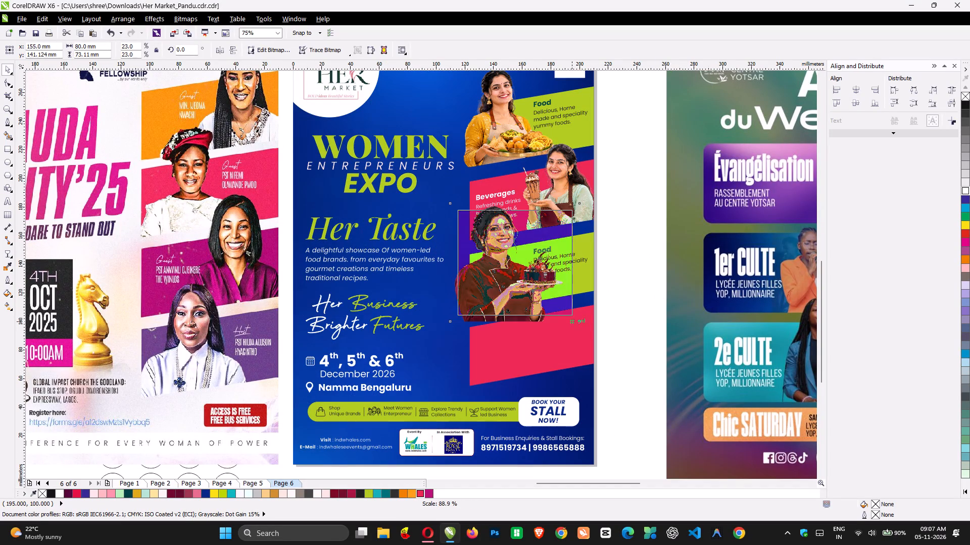
left_click_drag(575, 320, 567, 317)
Reposition the chef cut-out at the left end of the lower lime-green band, with her shoulder slightly past the band's edge.
key("z")
left_click_drag(440, 201, 597, 337)
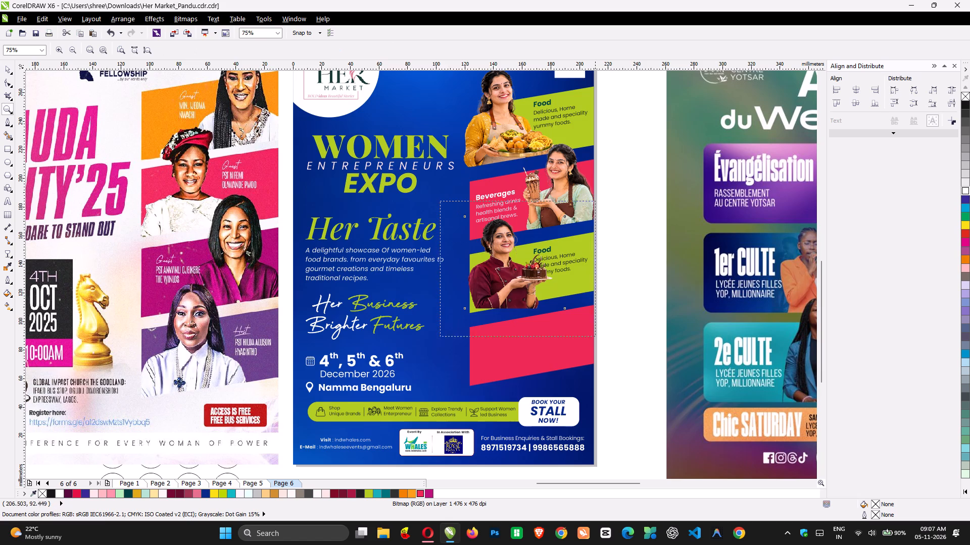
left_click_drag(597, 337, 600, 337)
key("space")
left_click_drag(381, 291, 377, 302)
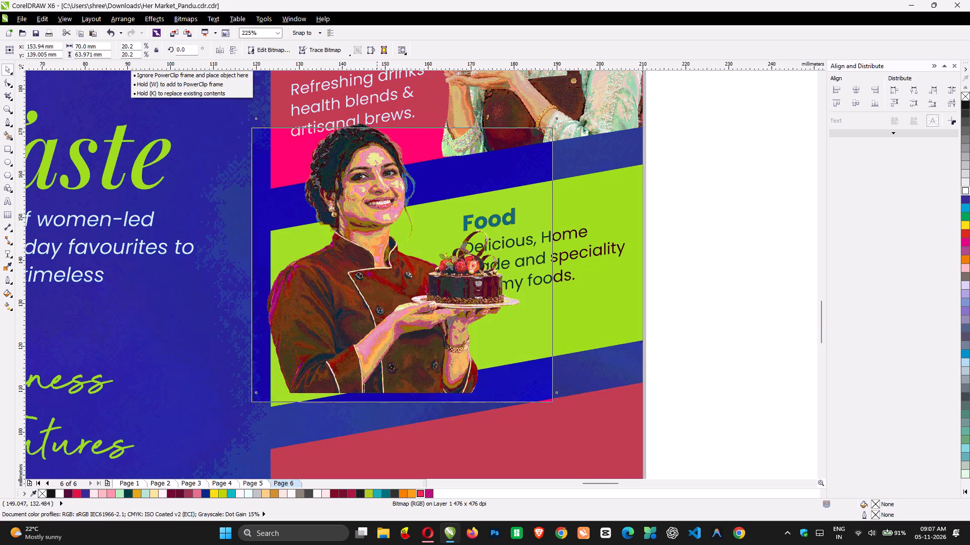
left_click_drag(377, 302, 378, 305)
left_click_drag(378, 305, 373, 309)
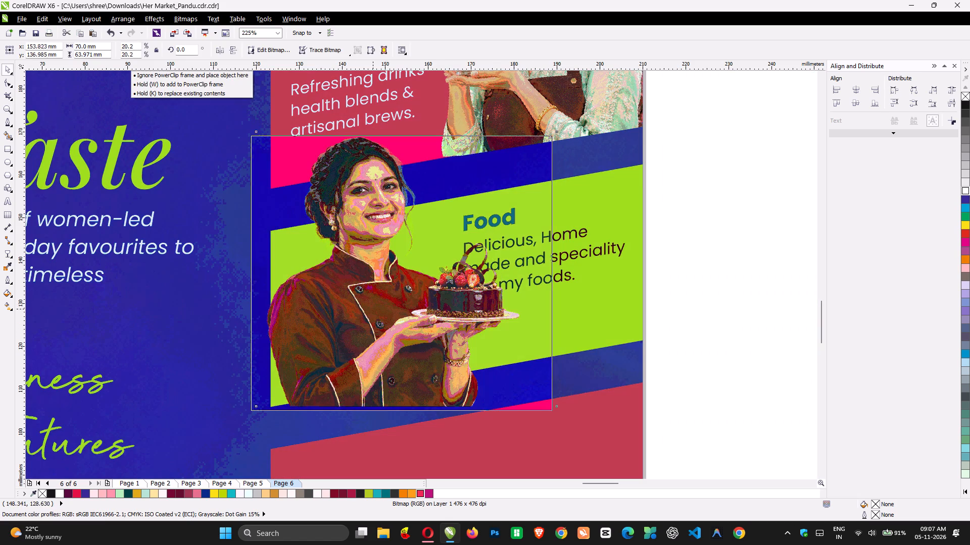
left_click_drag(373, 309, 372, 309)
left_click_drag(372, 309, 367, 308)
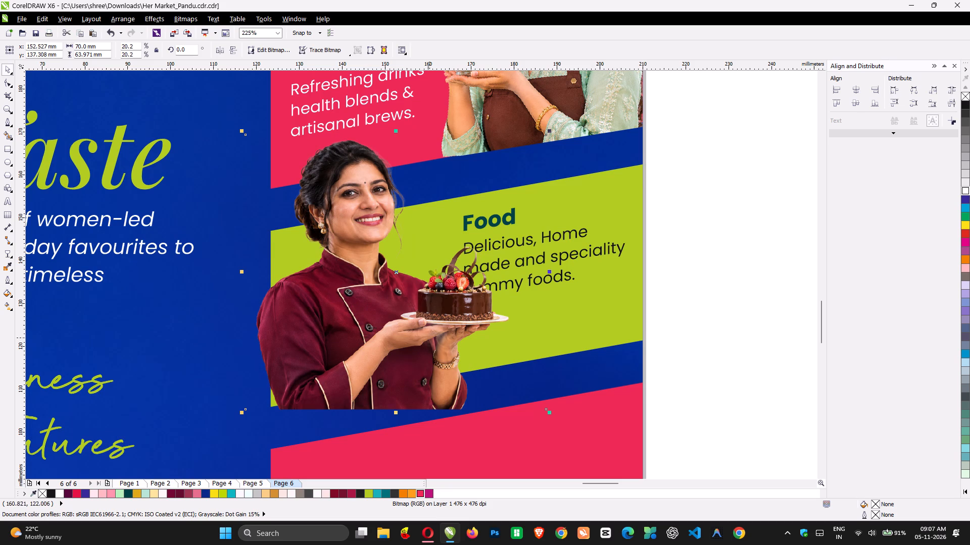
left_click_drag(428, 338, 420, 329)
Move the Beverages heading and description group up within the pink band, away from the chef's head.
scroll(420, 329, "up", 2)
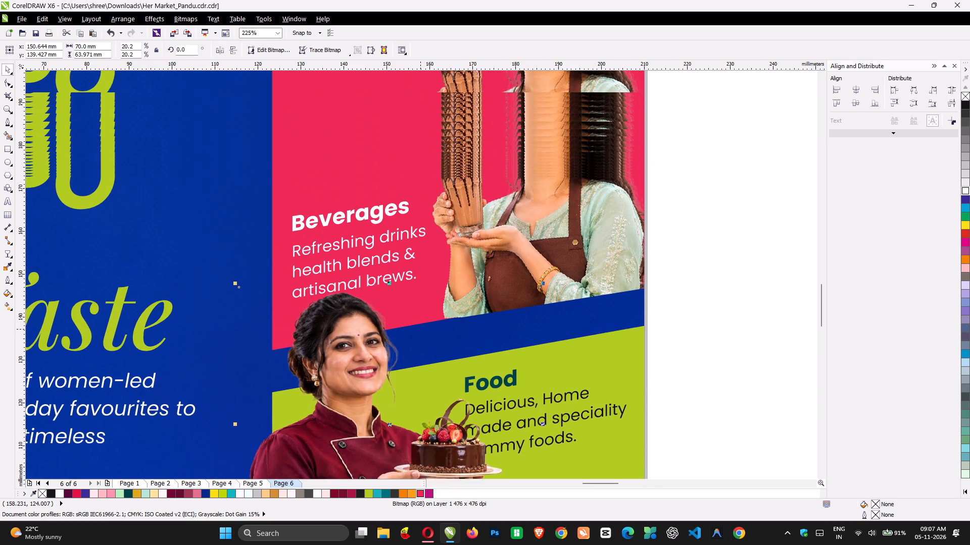
scroll(420, 329, "up", 1)
left_click_drag(376, 223, 377, 202)
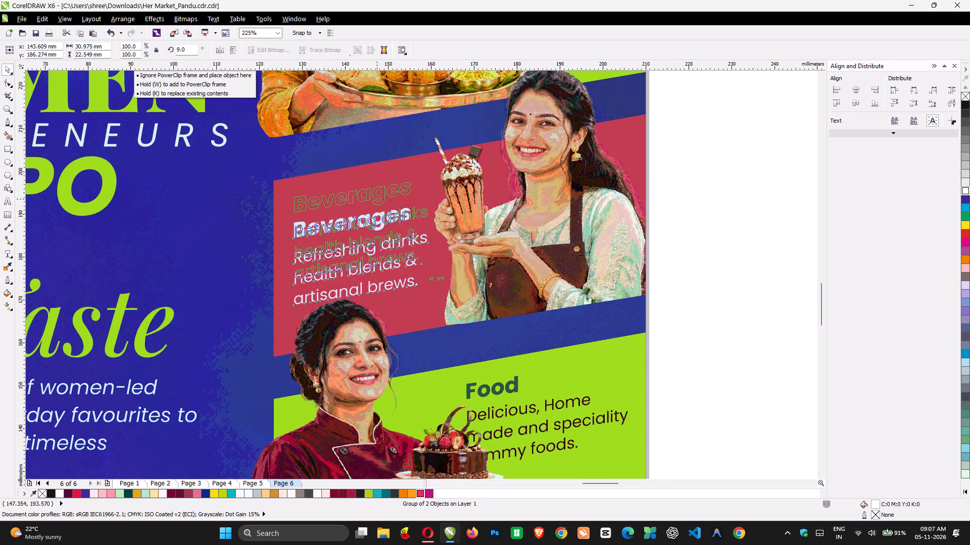
left_click_drag(377, 202, 375, 205)
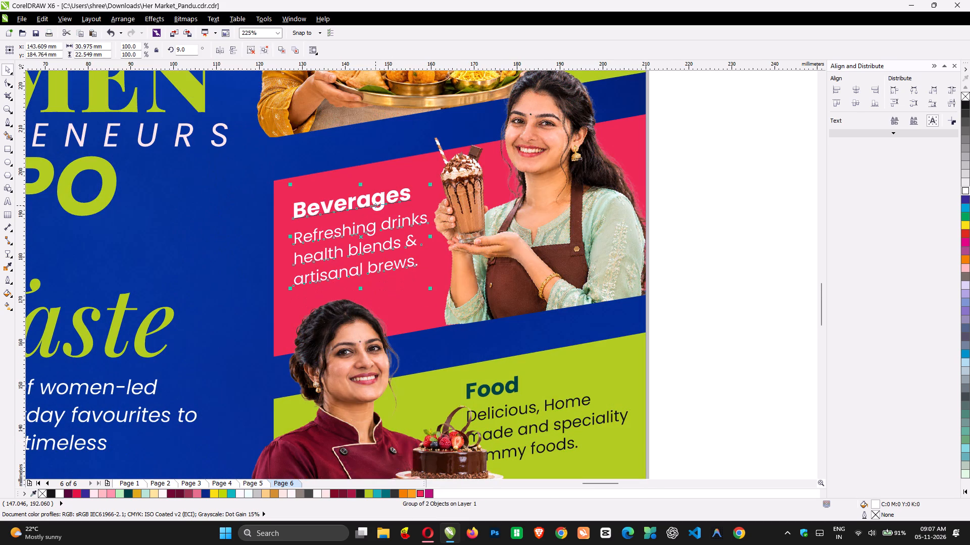
Shift the chef cut-out slightly further left and down so her jacket covers the green band's slanted lower edge.
scroll(375, 205, "down", 2)
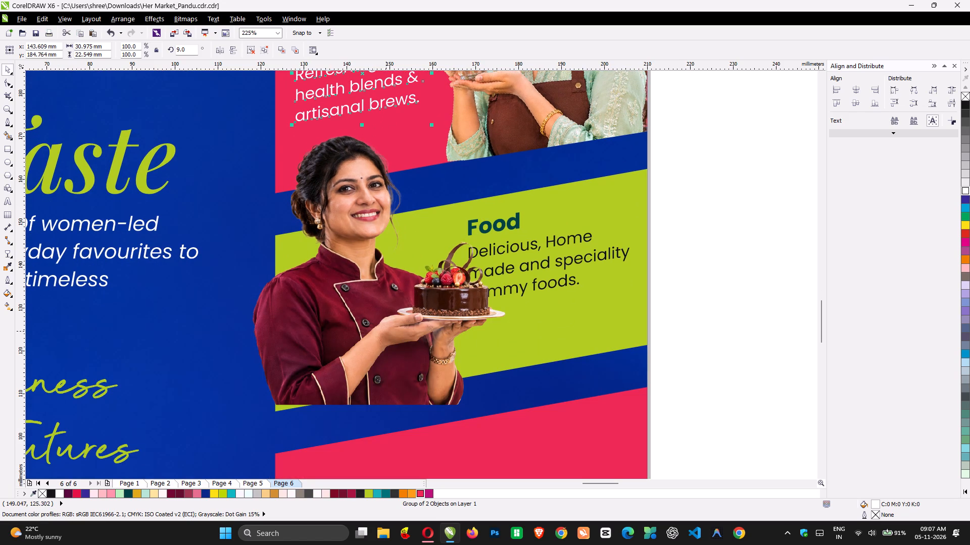
left_click_drag(386, 332, 381, 332)
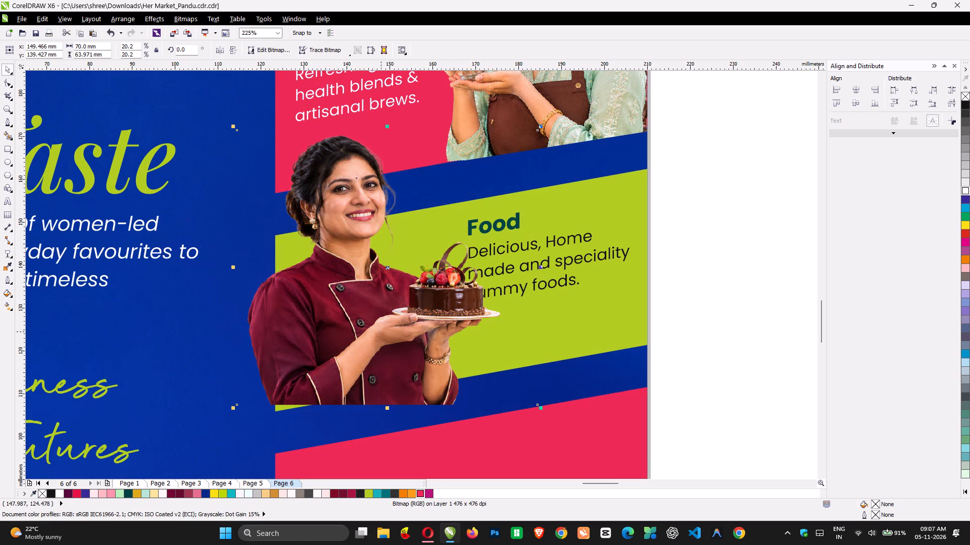
left_click(381, 332)
left_click(550, 354)
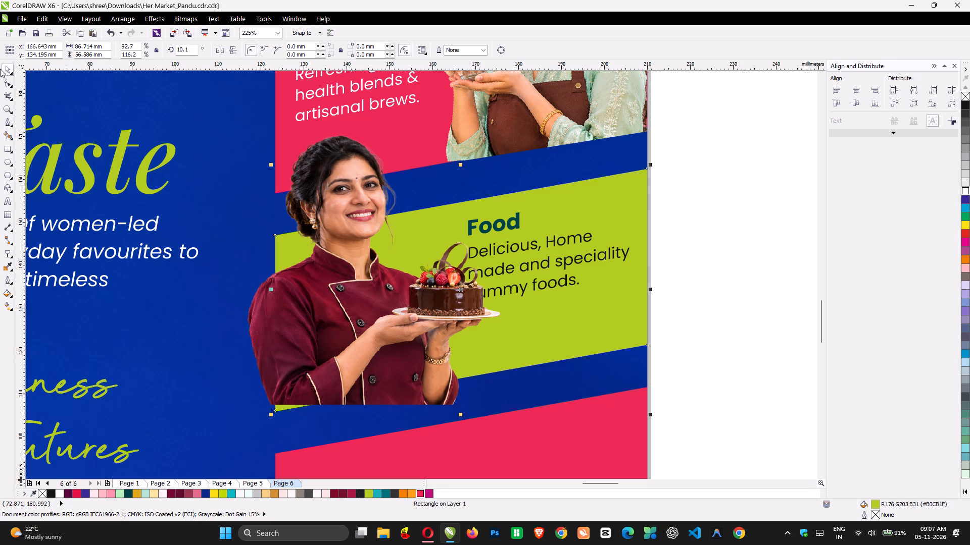
left_click_drag(333, 290, 333, 297)
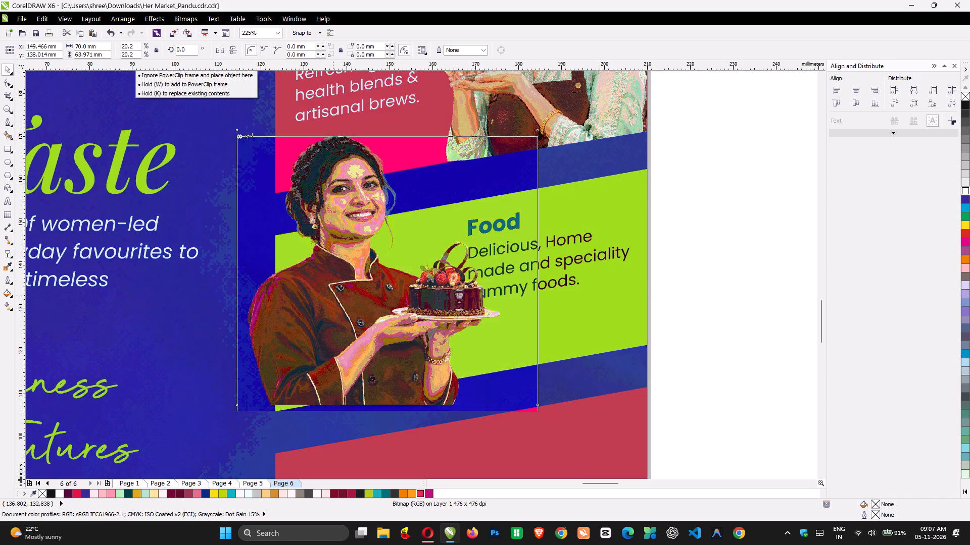
left_click_drag(333, 297, 333, 303)
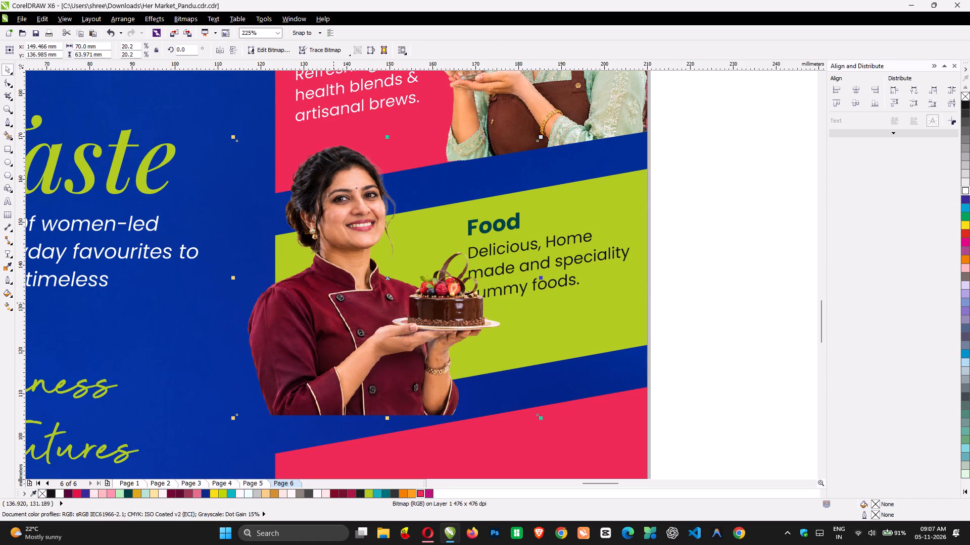
Reshape the chef bitmap's bottom corner nodes to crop it along the green band's slanted lower edge, and nudge it up 0.2 mm.
left_click(12, 84)
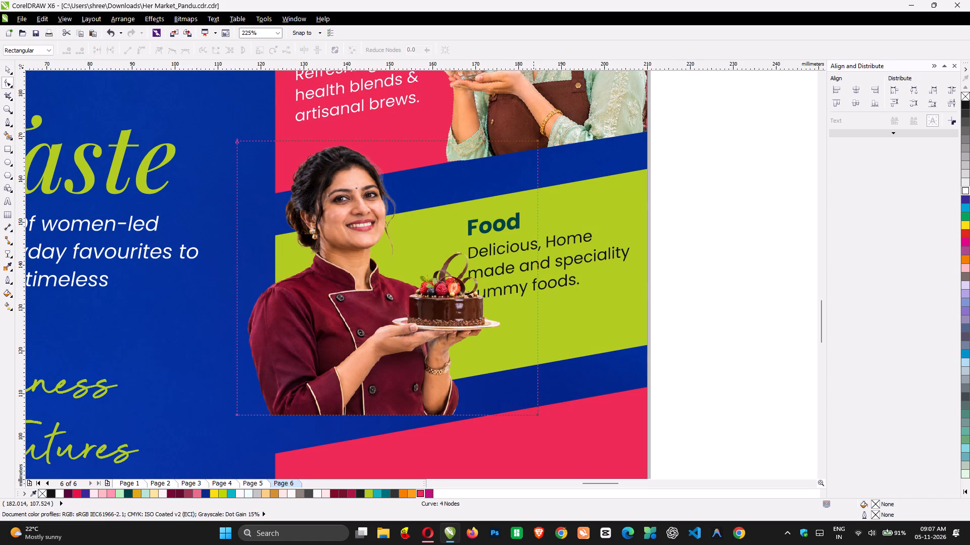
left_click_drag(537, 414, 527, 365)
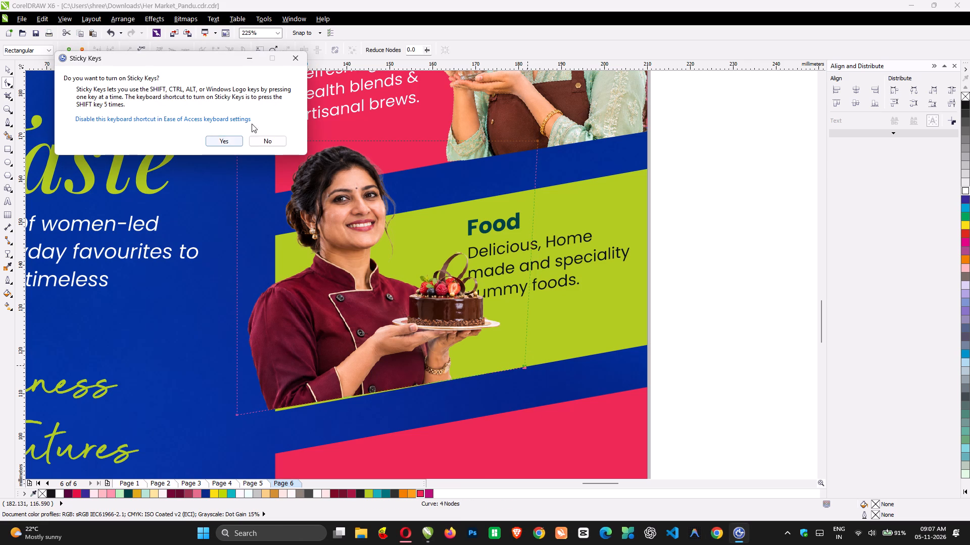
left_click_drag(238, 415, 238, 419)
key("space")
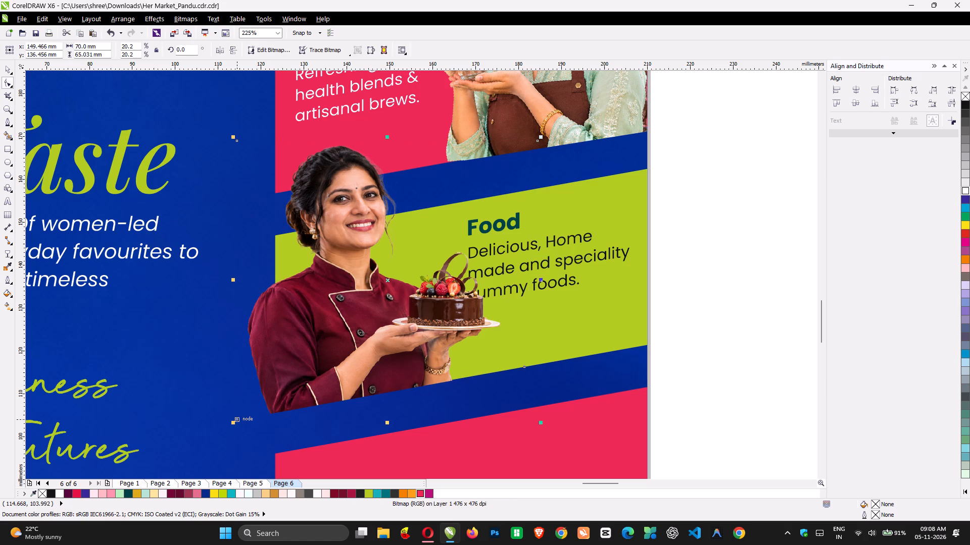
key("Up")
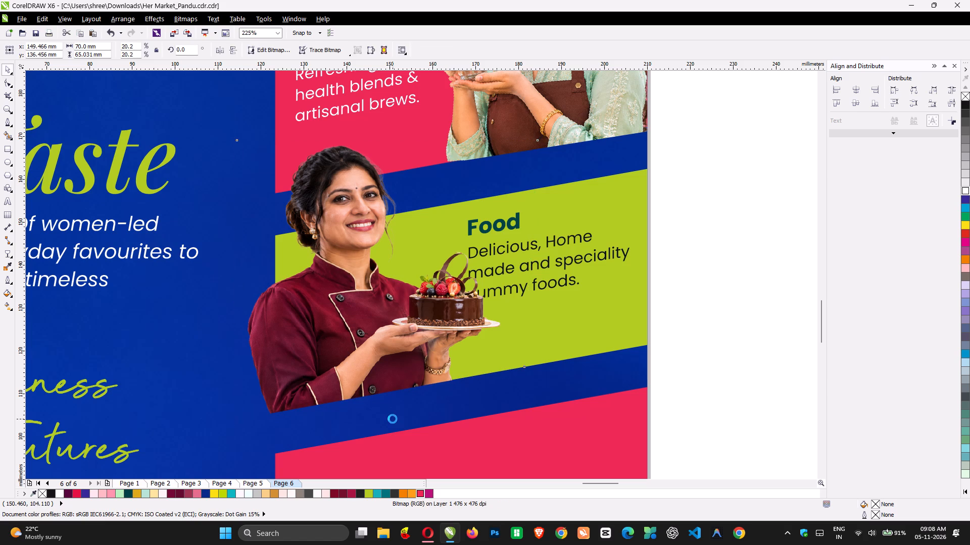
key("Up")
key("Up")
key("Up")
key("Down")
key("Down")
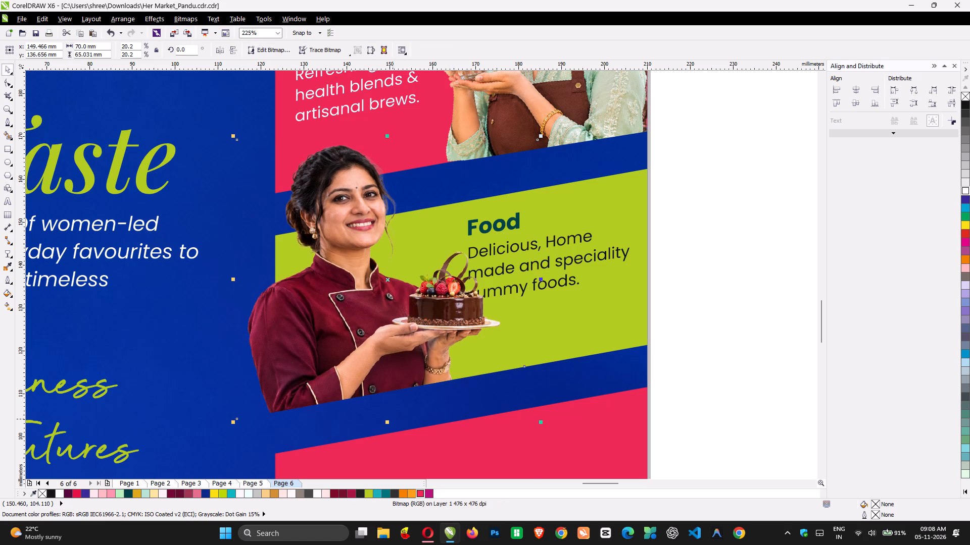
Move the Food text group beside the chef to the right, clear of the cake, within the green band.
scroll(577, 371, "up", 2)
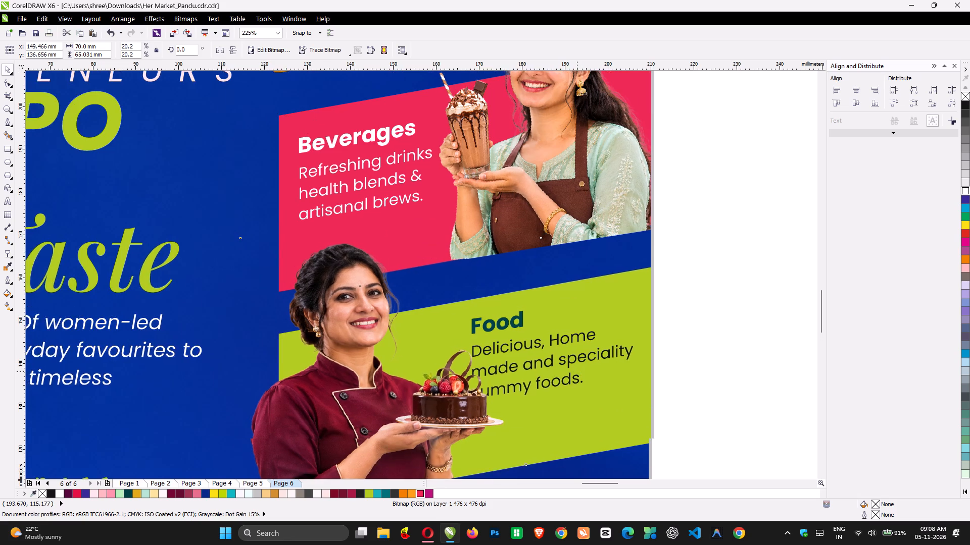
scroll(577, 371, "left", 1)
left_click(523, 338)
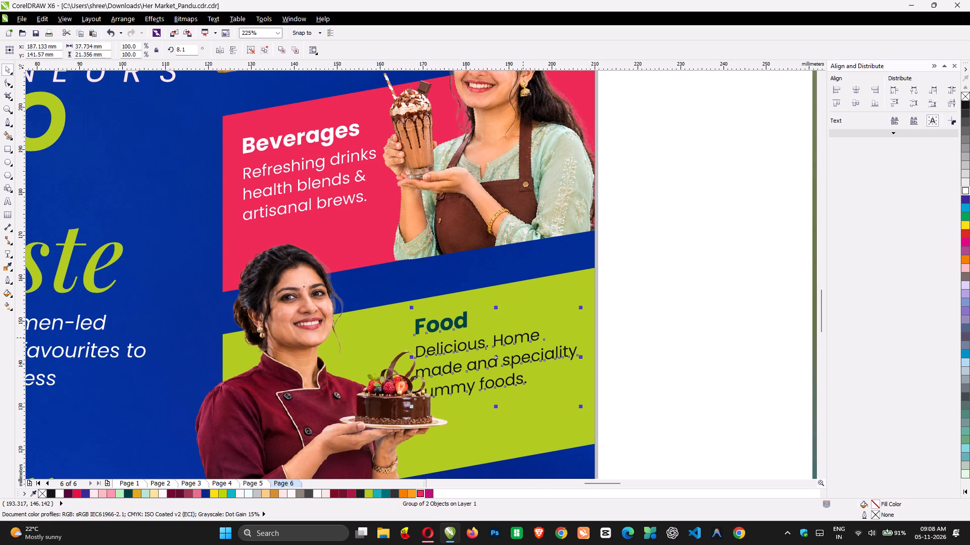
left_click_drag(523, 338, 537, 334)
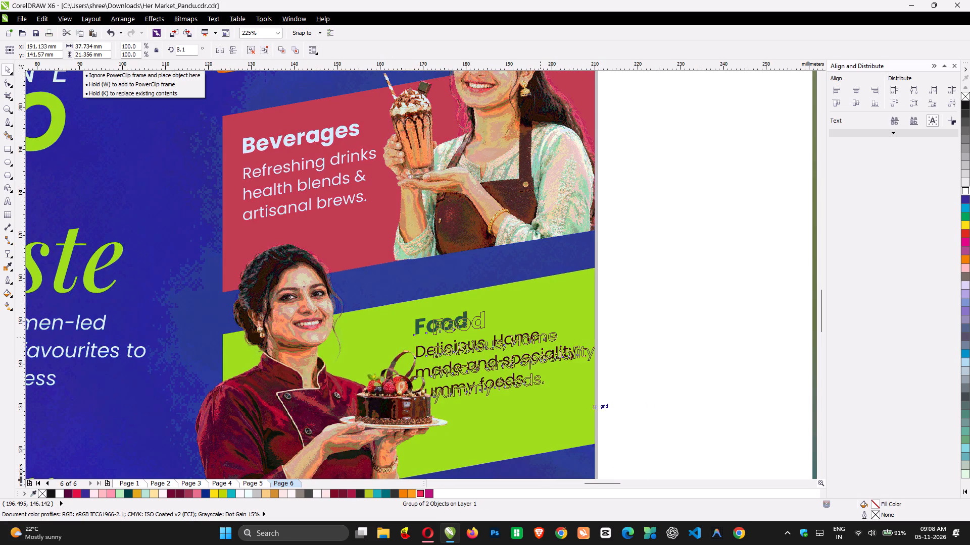
left_click_drag(537, 334, 537, 335)
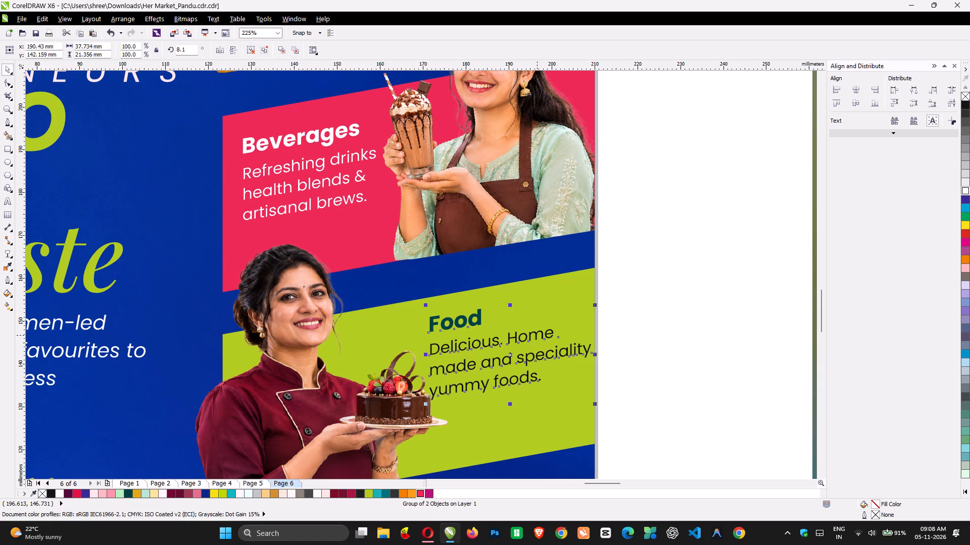
left_click(667, 406)
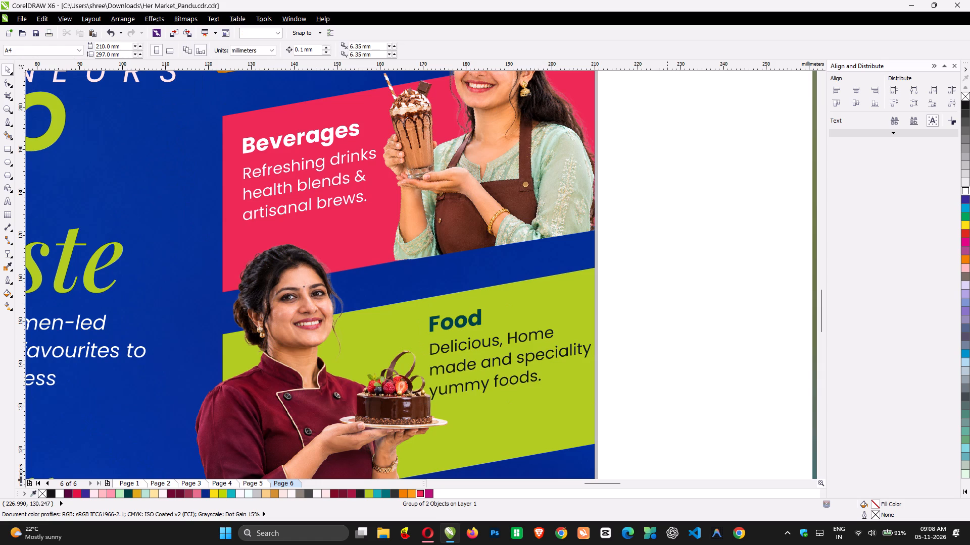
Switch to the Opera browser and open the Adobe Express home page.
key("alt+Tab")
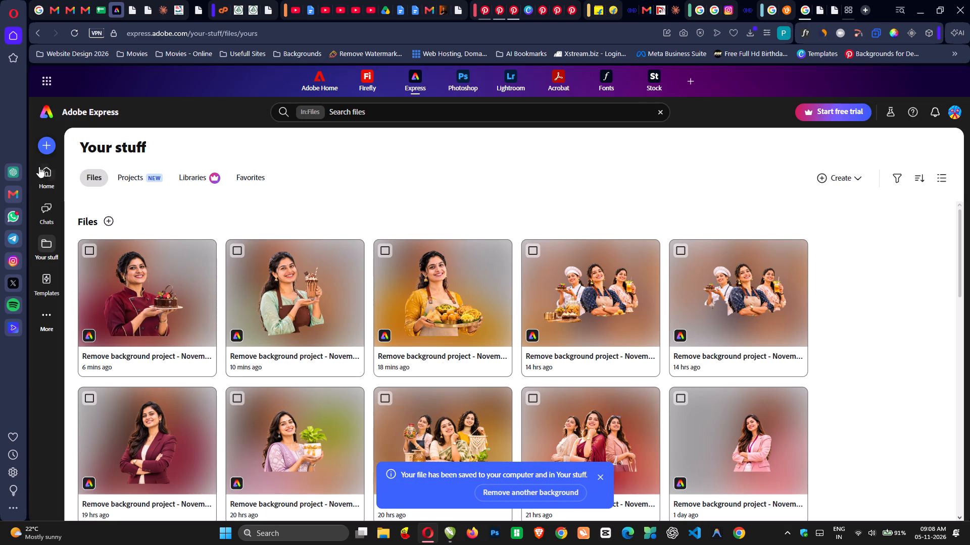
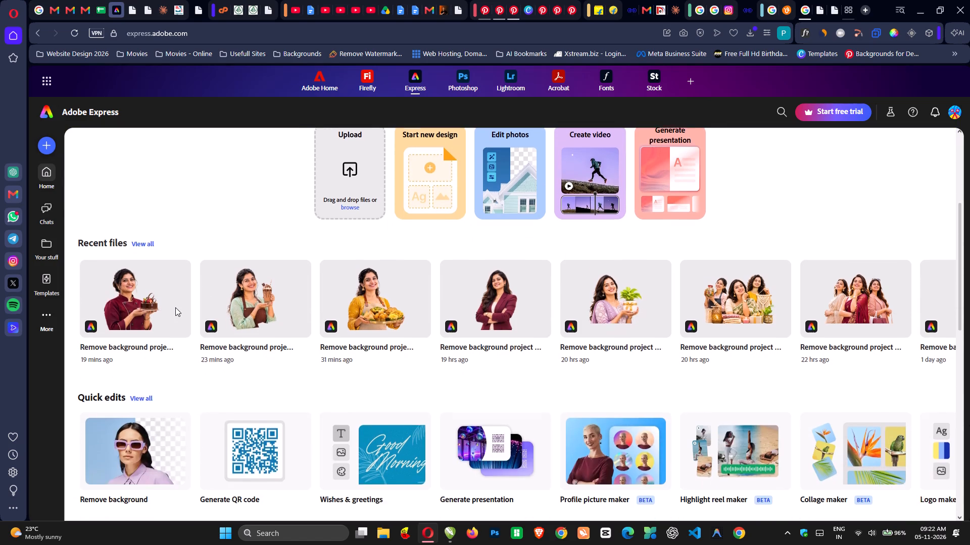
scroll(175, 307, "down", 2)
left_click(129, 437)
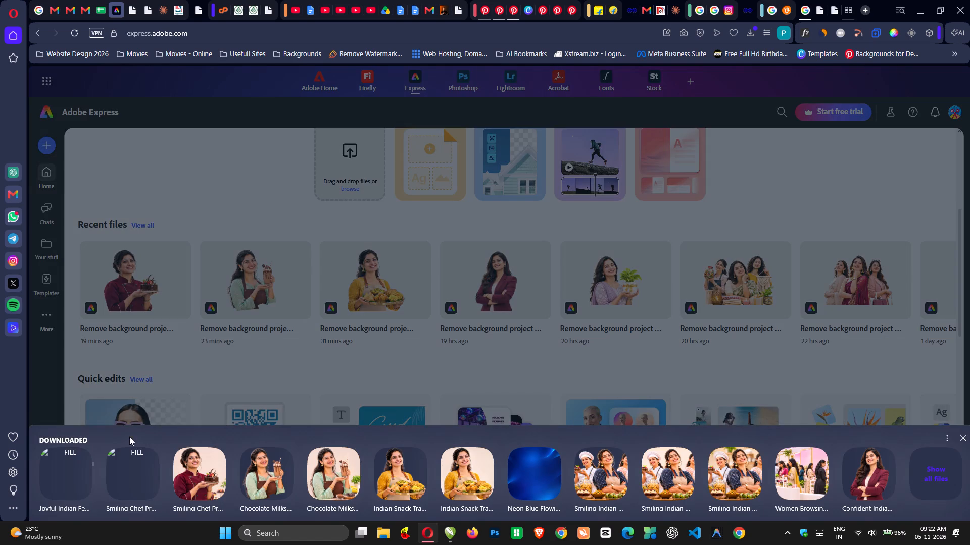
left_click(82, 478)
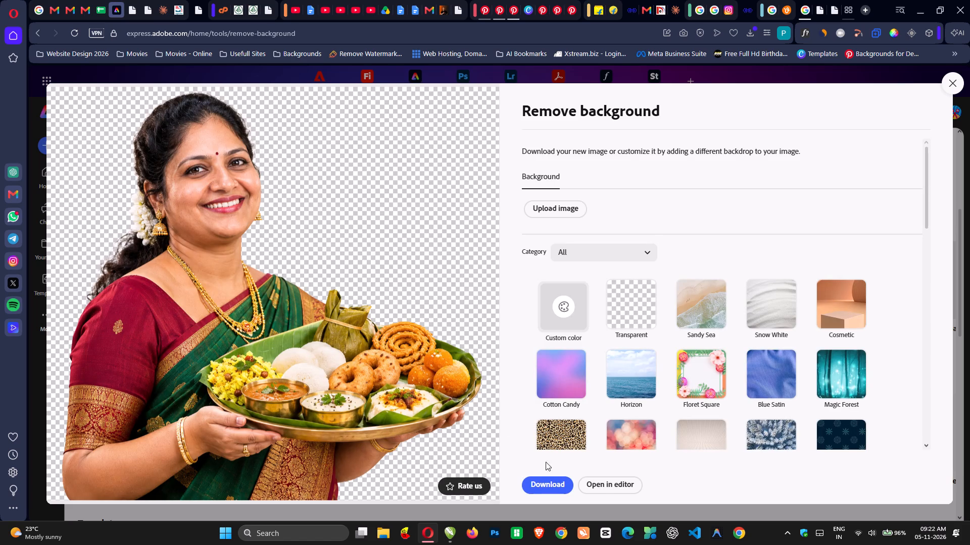
left_click(558, 482)
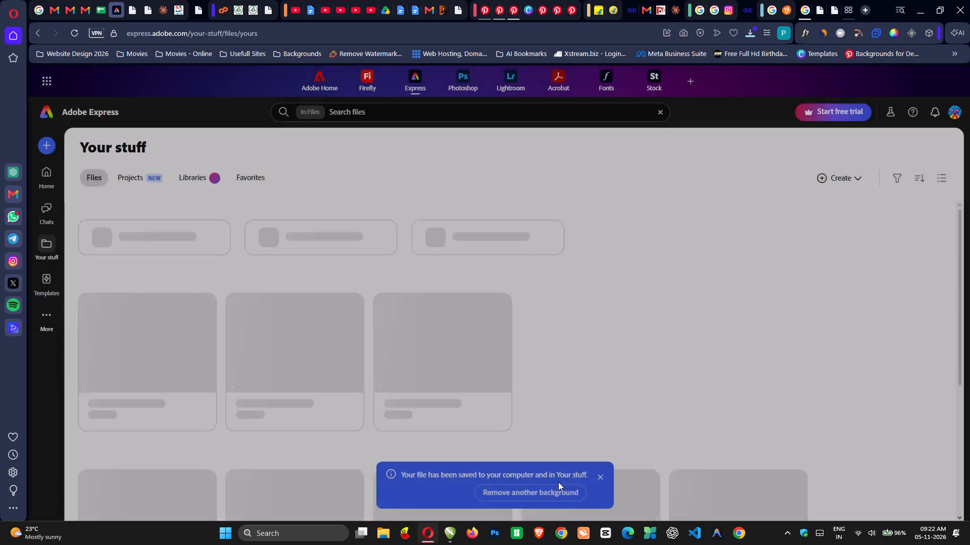
Bring the downloaded sari woman cut-out into the CorelDRAW poster and scale it down to about 98 by 90 mm.
left_click_drag(588, 71, 476, 275)
key("alt+Tab")
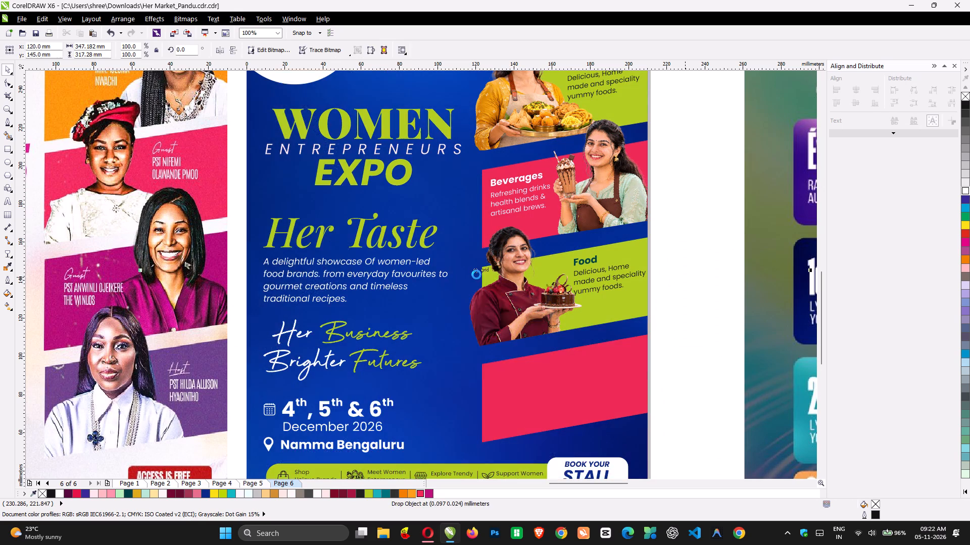
scroll(476, 275, "down", 2)
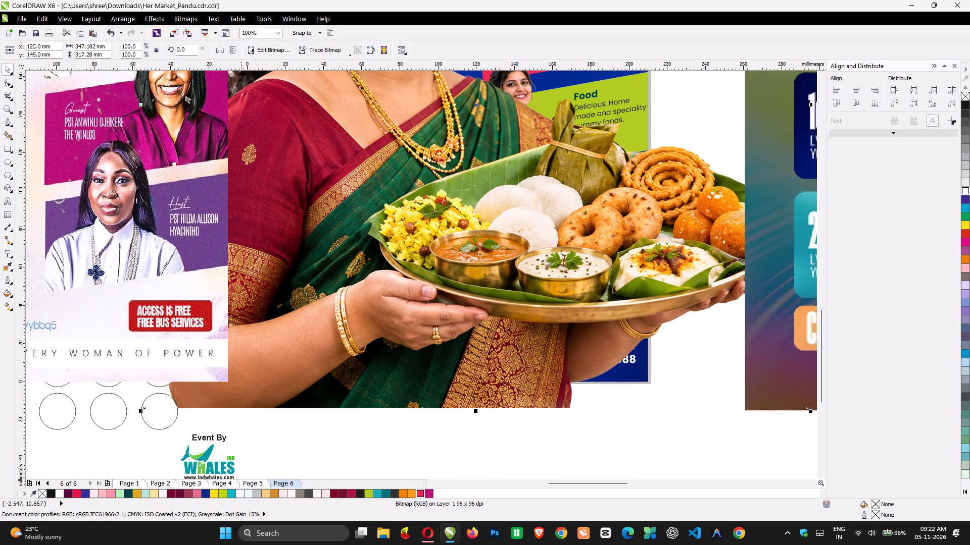
left_click_drag(141, 411, 359, 208)
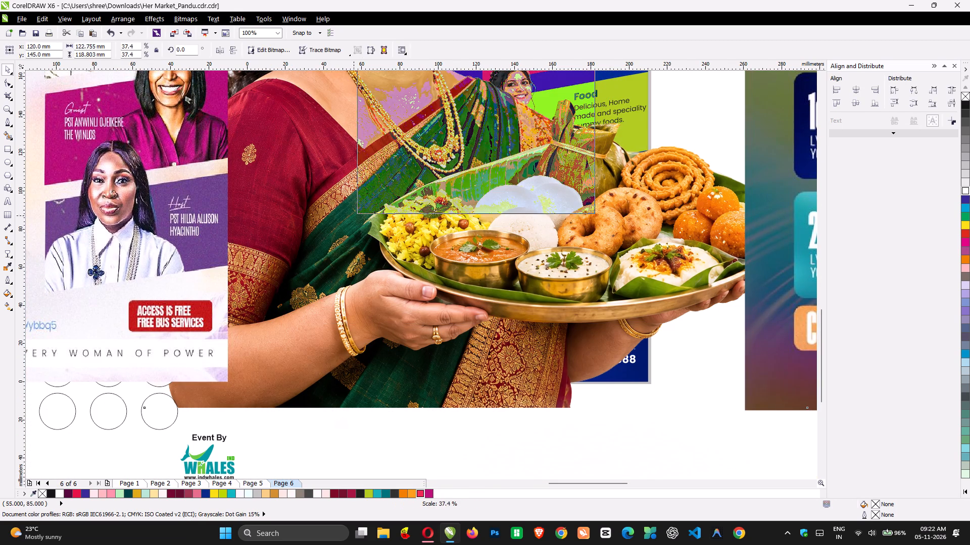
left_click_drag(359, 208, 378, 190)
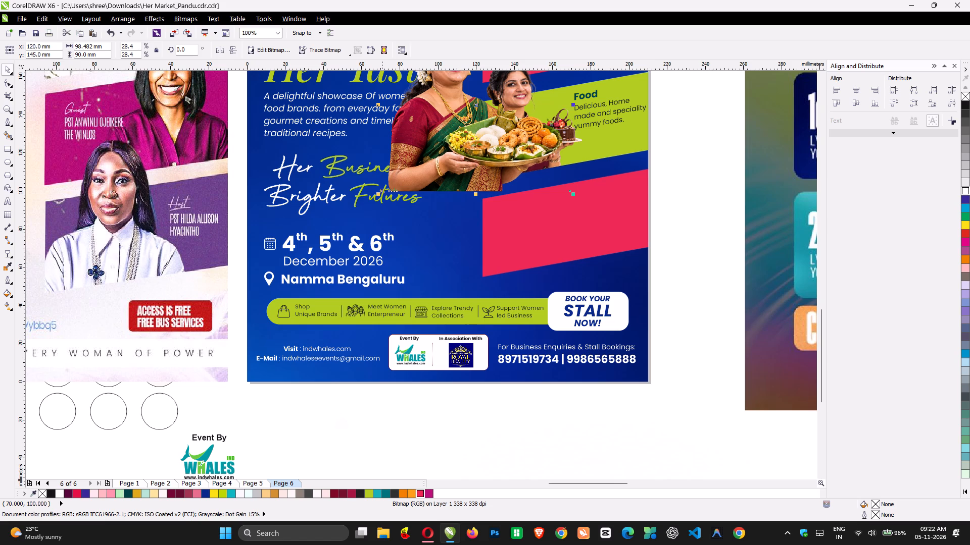
Scale the sari woman to about 74 by 67.5 mm and place her over the empty bottom red band.
left_click_drag(459, 146, 536, 237)
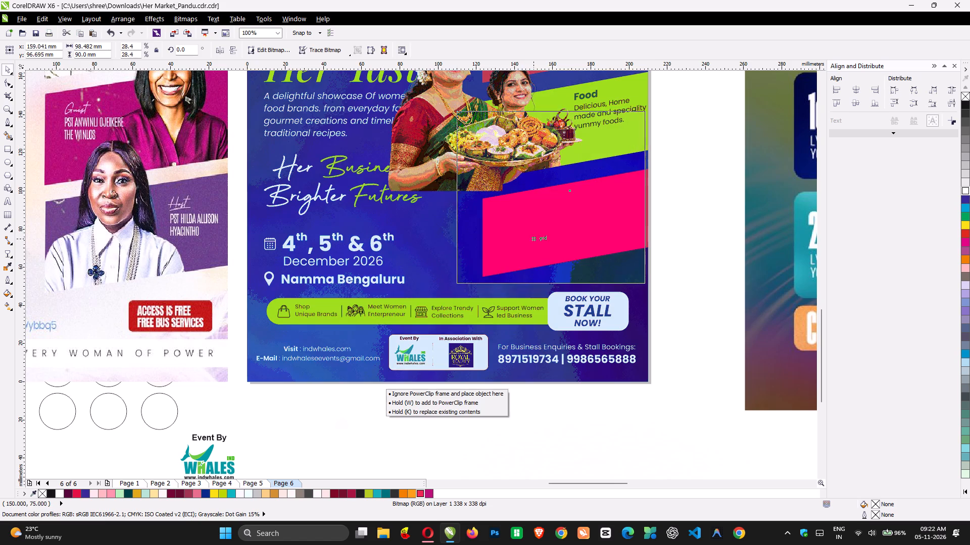
left_click_drag(536, 237, 537, 235)
scroll(537, 235, "up", 1)
left_click_drag(535, 266, 539, 253)
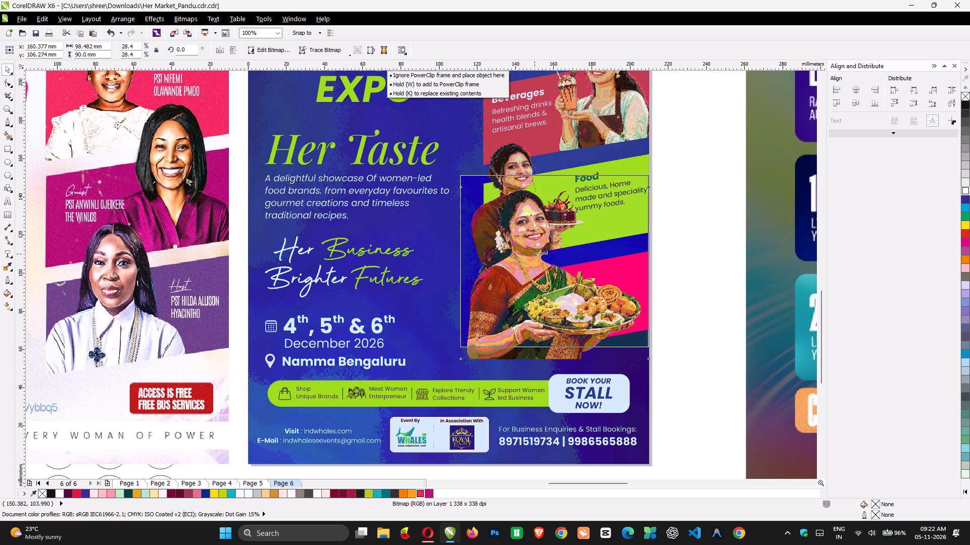
left_click_drag(539, 253, 535, 223)
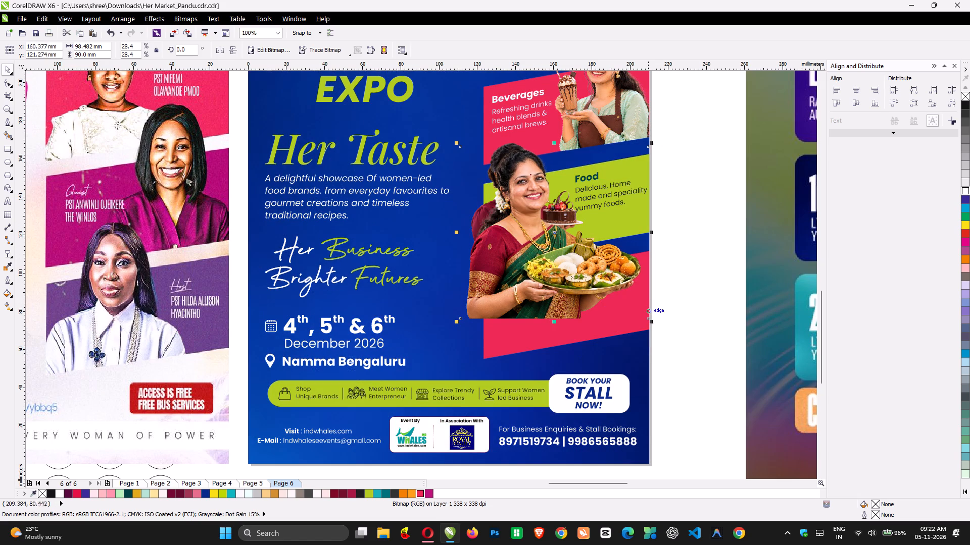
left_click_drag(652, 320, 603, 286)
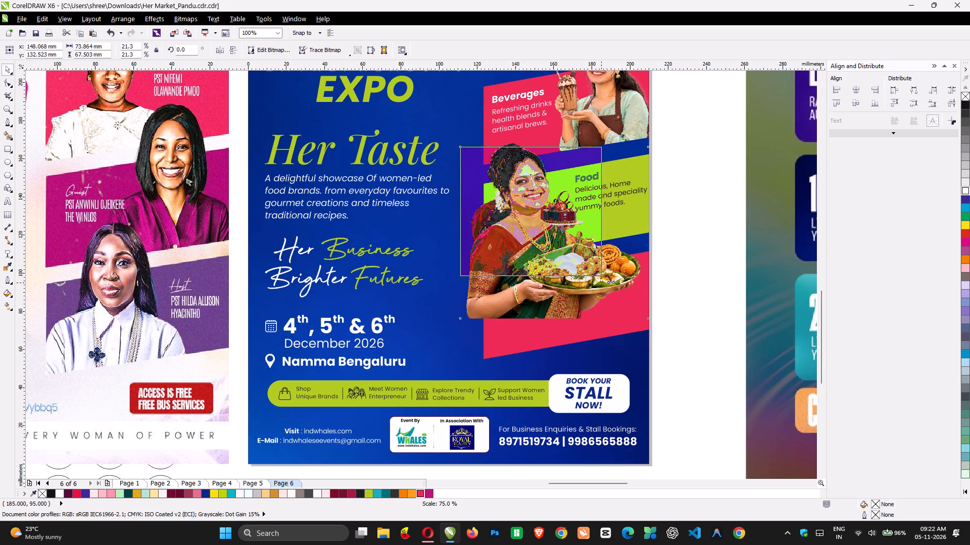
left_click_drag(603, 286, 603, 286)
left_click_drag(544, 249, 553, 243)
left_click_drag(553, 243, 622, 312)
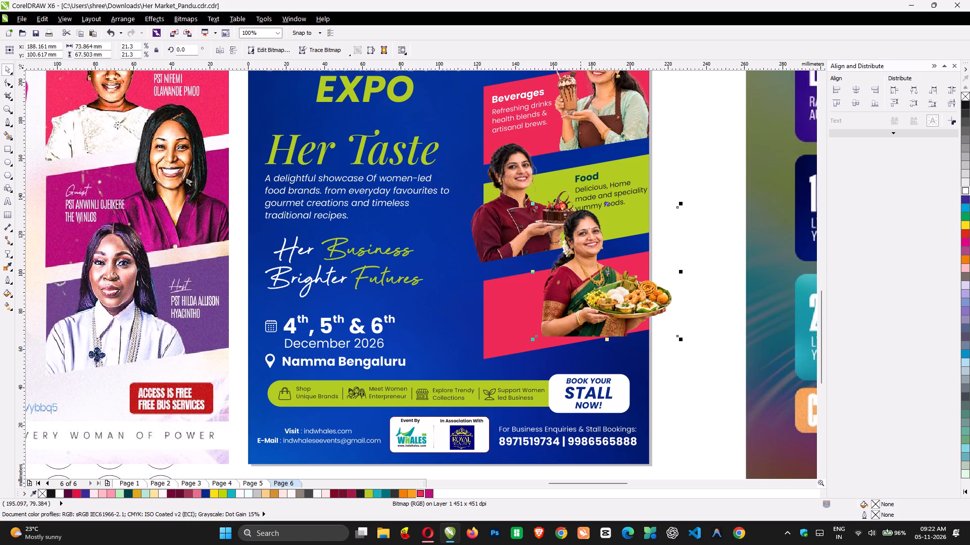
Mirror the sari woman horizontally and place her over the right end of the bottom red band, overlapping the poster's edge.
left_click(220, 47)
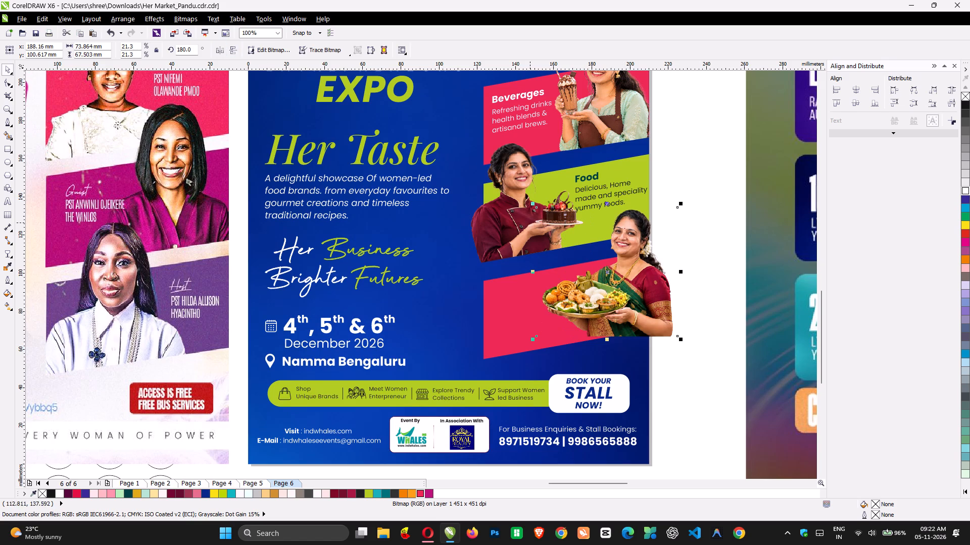
left_click_drag(613, 271, 587, 282)
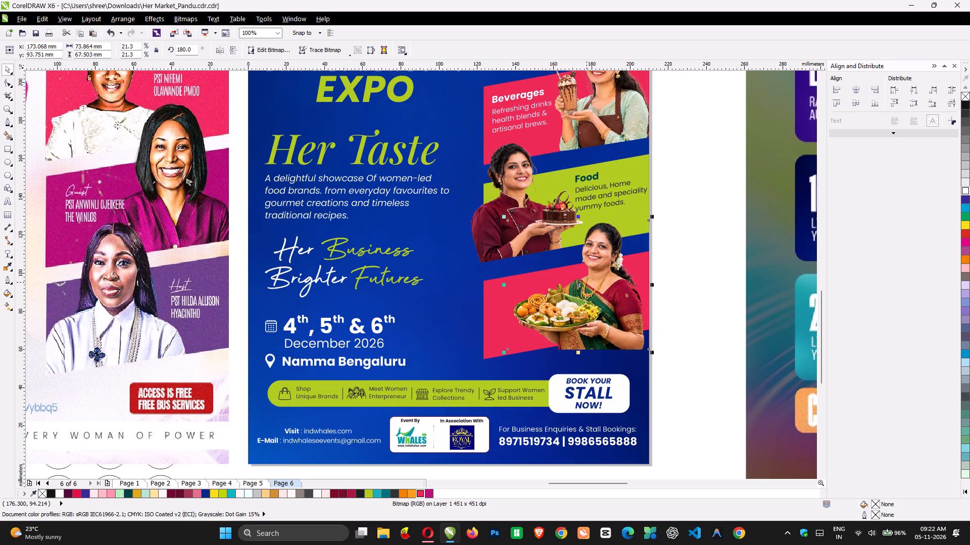
key("z")
left_click_drag(418, 161, 748, 398)
key("space")
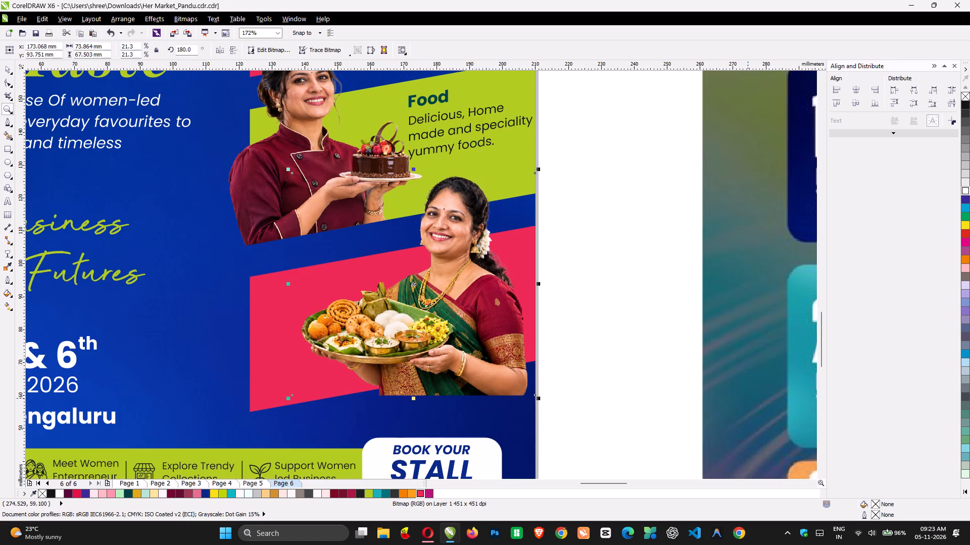
left_click_drag(427, 294, 450, 295)
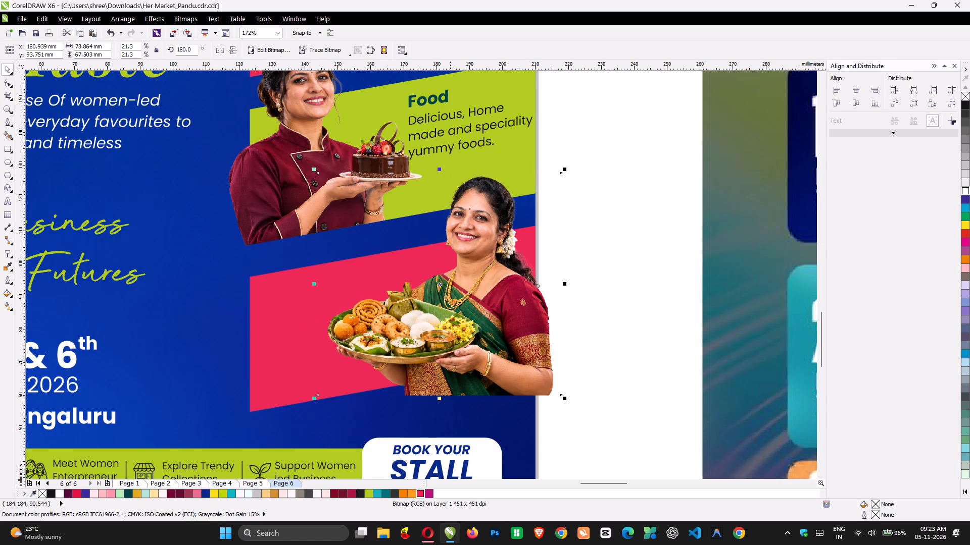
left_click(450, 295)
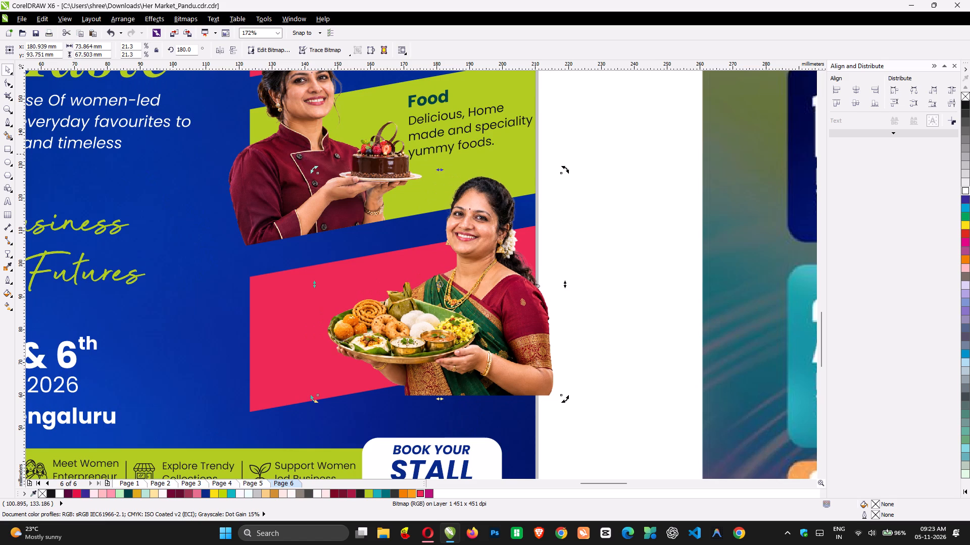
Reshape the sari woman bitmap's bottom corners so its lower edge follows the slanted bottom of the red band.
left_click(6, 82)
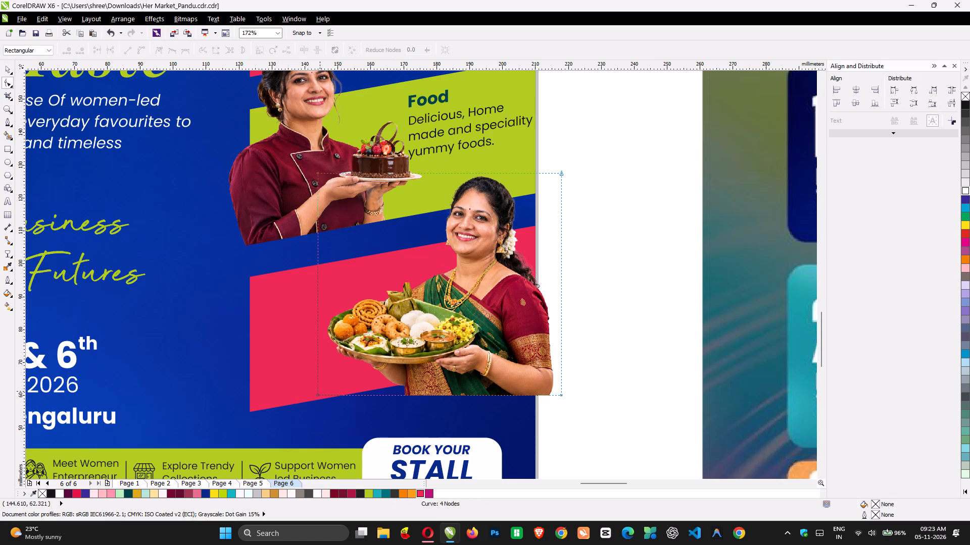
left_click_drag(562, 395, 556, 378)
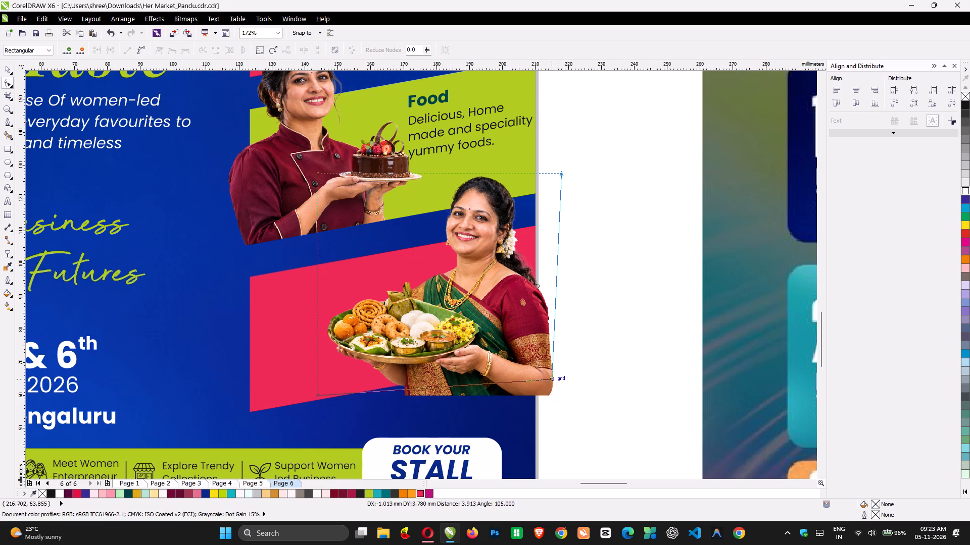
left_click_drag(556, 378, 554, 363)
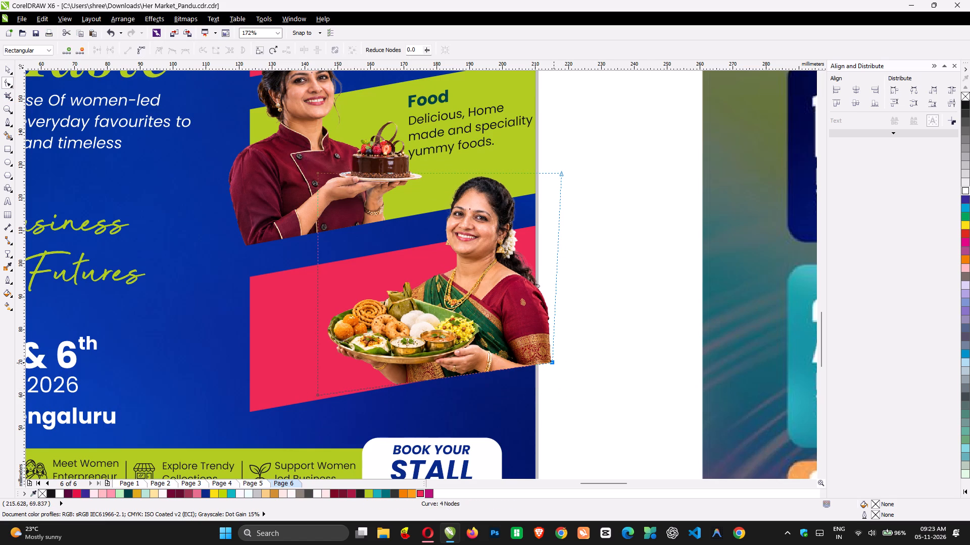
left_click_drag(319, 393, 319, 396)
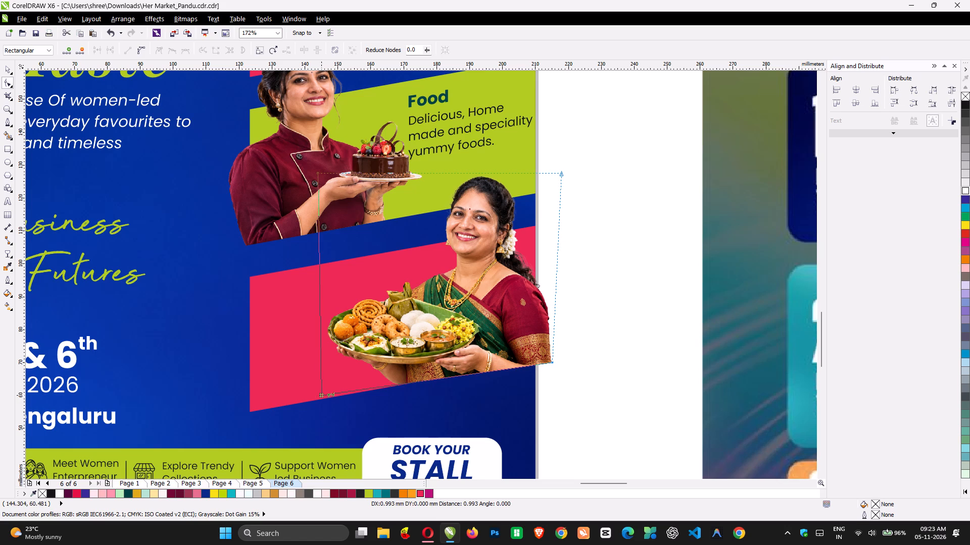
left_click_drag(319, 396, 324, 398)
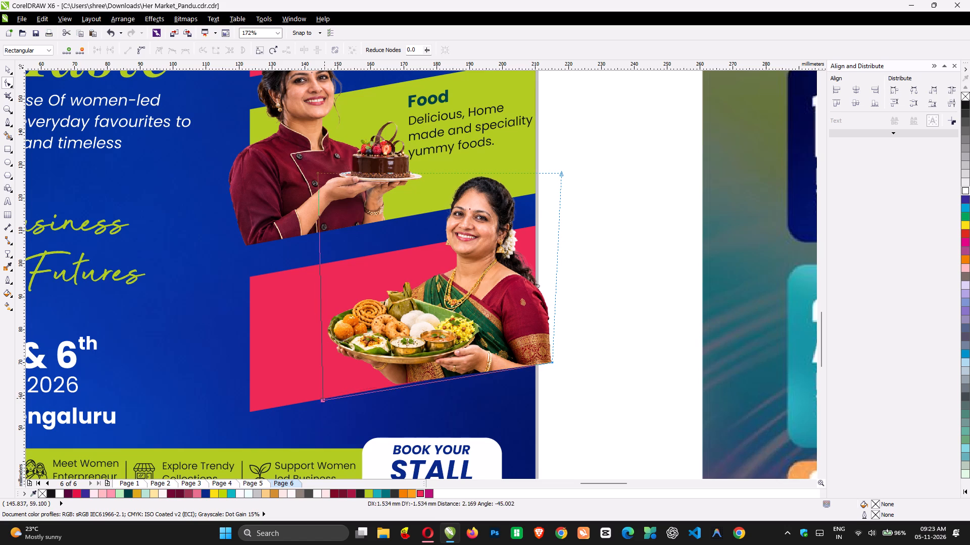
left_click_drag(324, 398, 326, 397)
left_click_drag(553, 362, 551, 357)
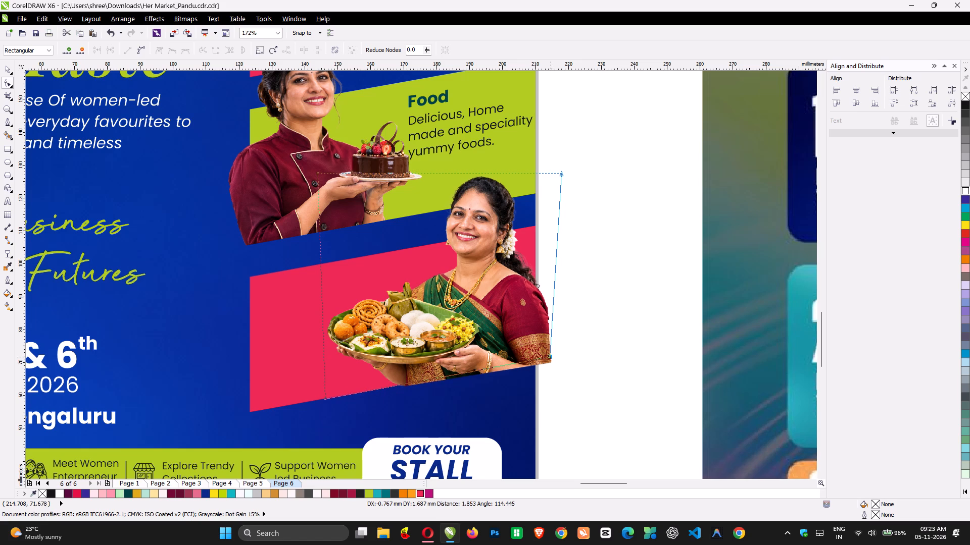
left_click_drag(551, 357, 551, 358)
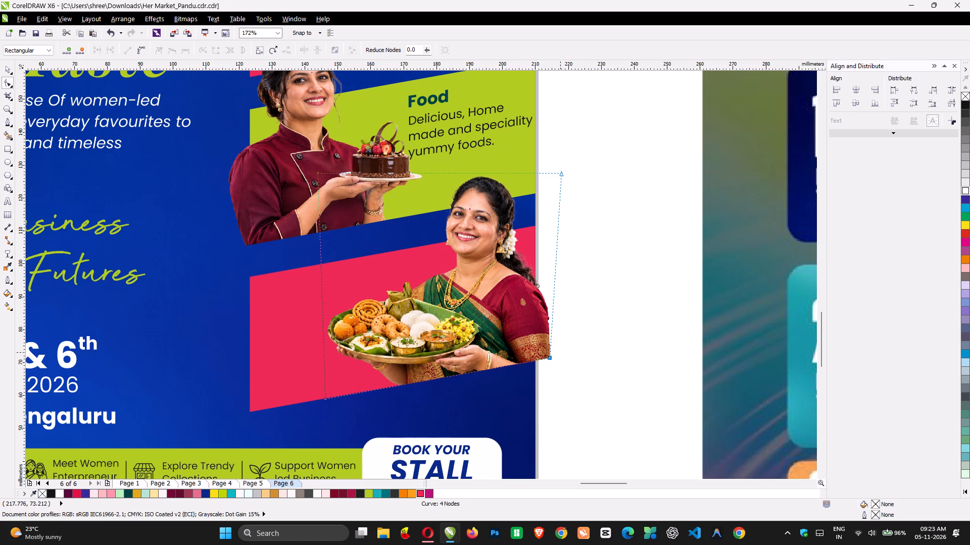
Reshape the bitmap's two right corners so the sari woman is cropped flush with the poster's right edge.
left_click_drag(550, 358, 537, 363)
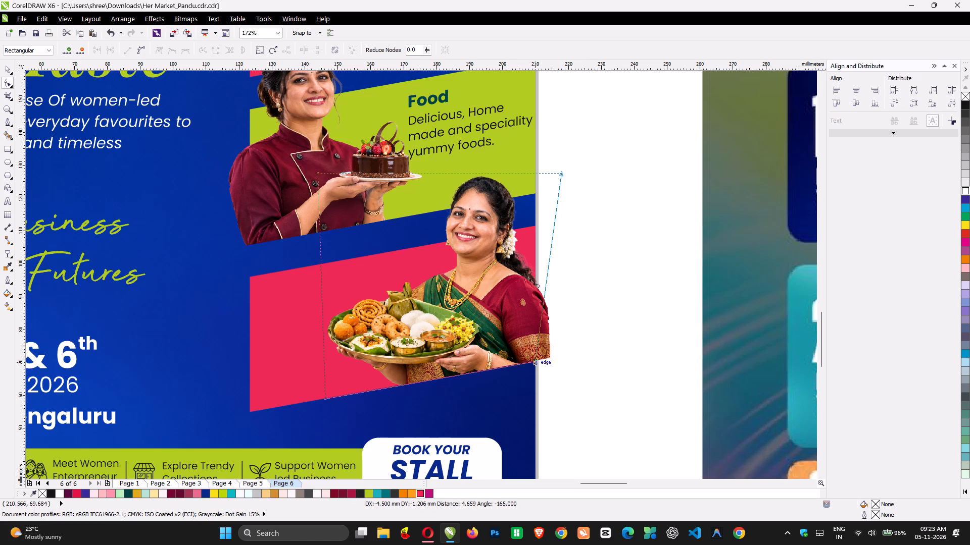
left_click_drag(537, 363, 537, 361)
left_click_drag(561, 174, 533, 173)
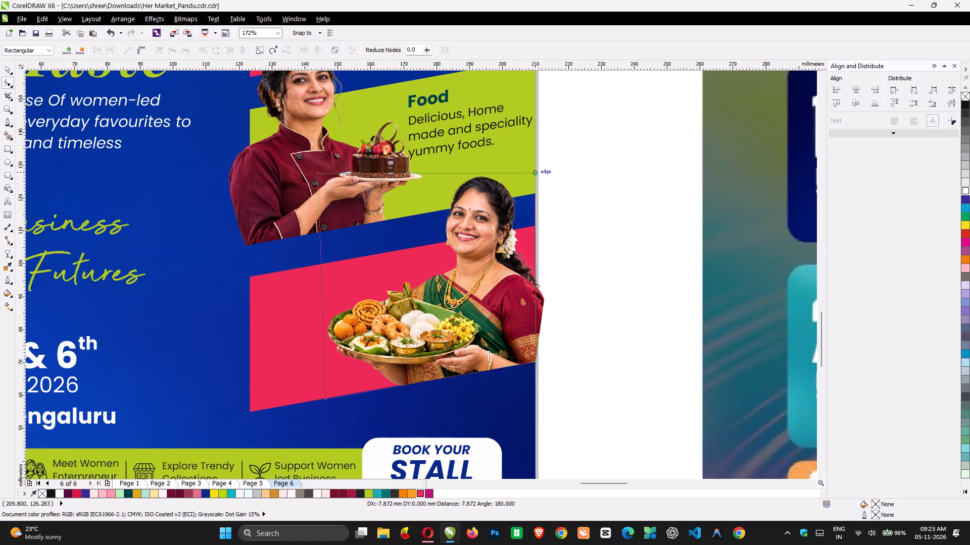
left_click_drag(533, 173, 533, 174)
key("space")
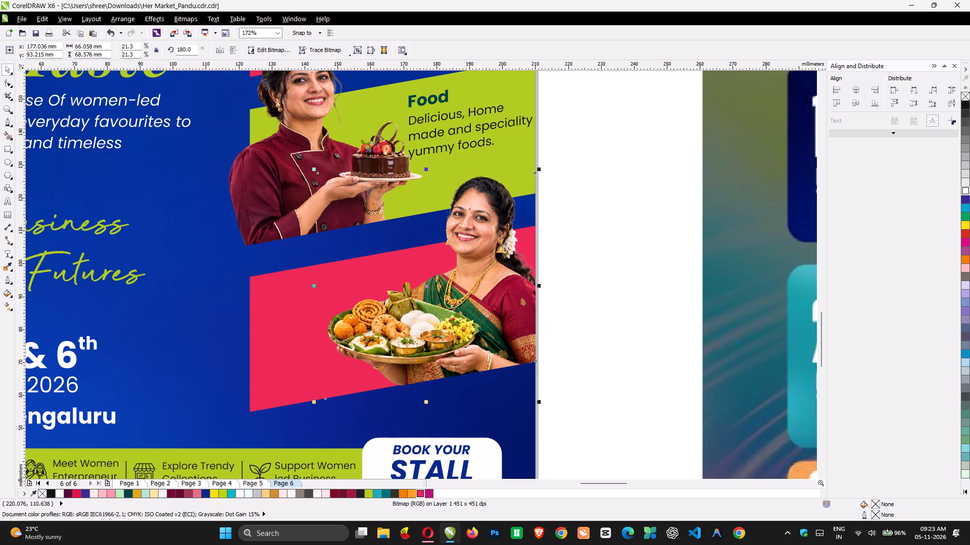
Scale the sari woman down to about 63.6 by 66.1 mm and nudge her up 0.4 mm on the red band.
left_click(605, 312)
left_click(395, 371)
left_click_drag(315, 170, 321, 176)
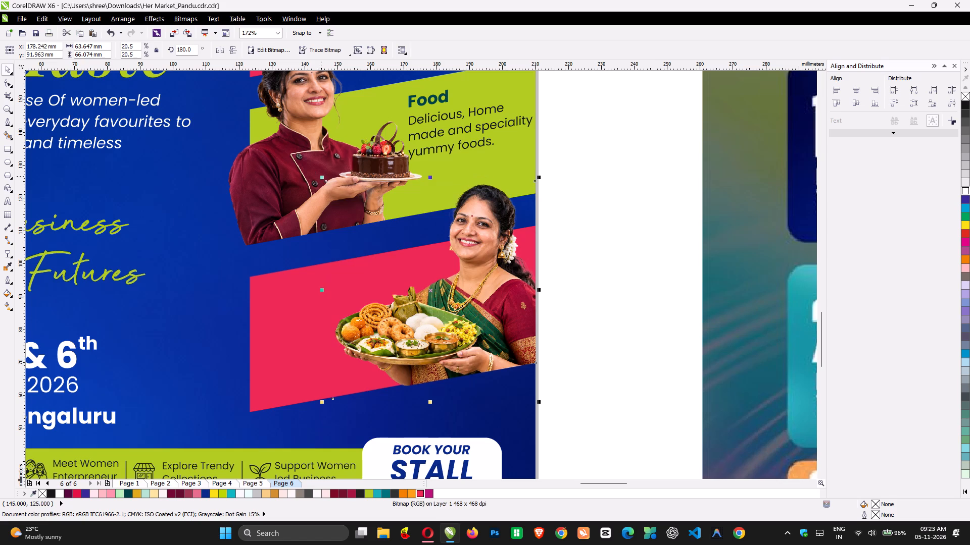
key("Up")
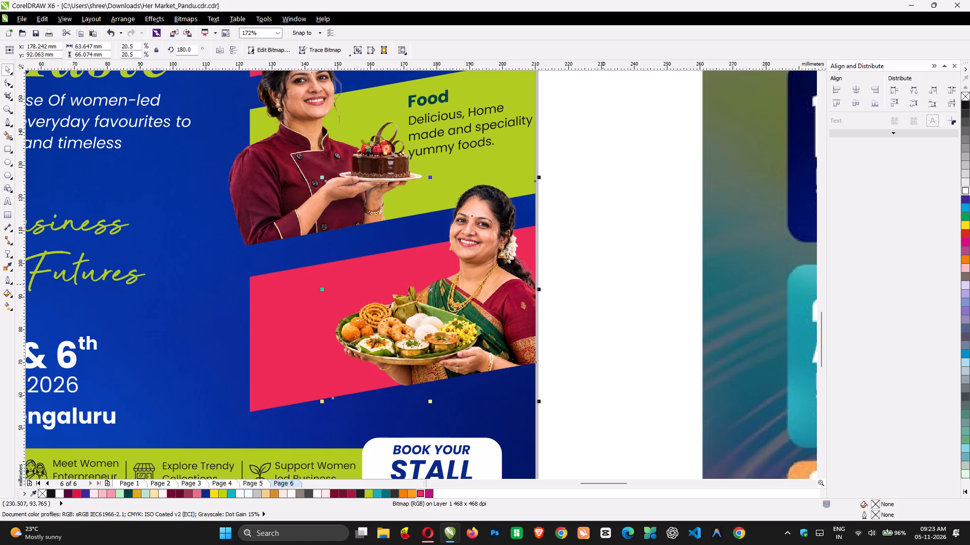
key("Up")
key("Up")
key("Up")
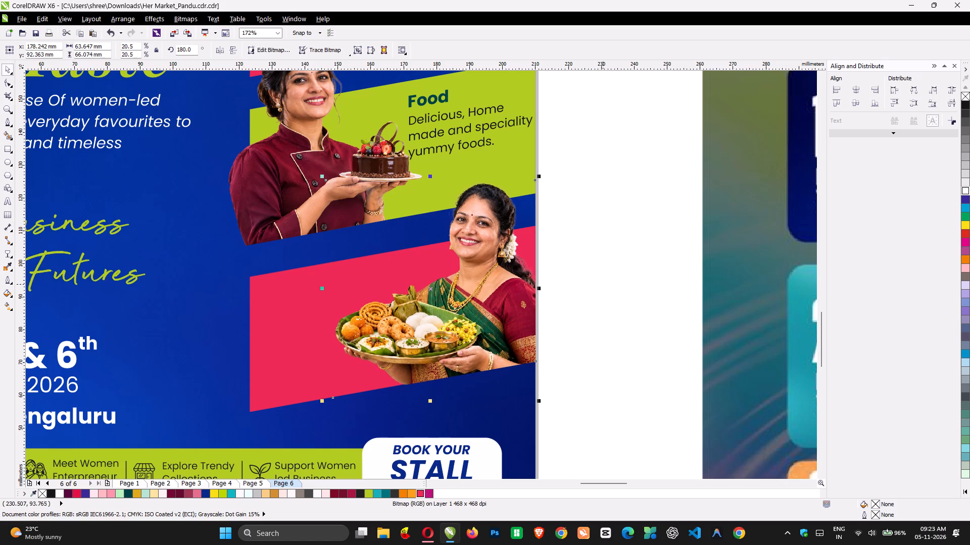
Duplicate the Beverages heading and description group and place the copy on the bottom red band, beside the sari woman.
left_click(603, 284)
scroll(577, 270, "up", 1)
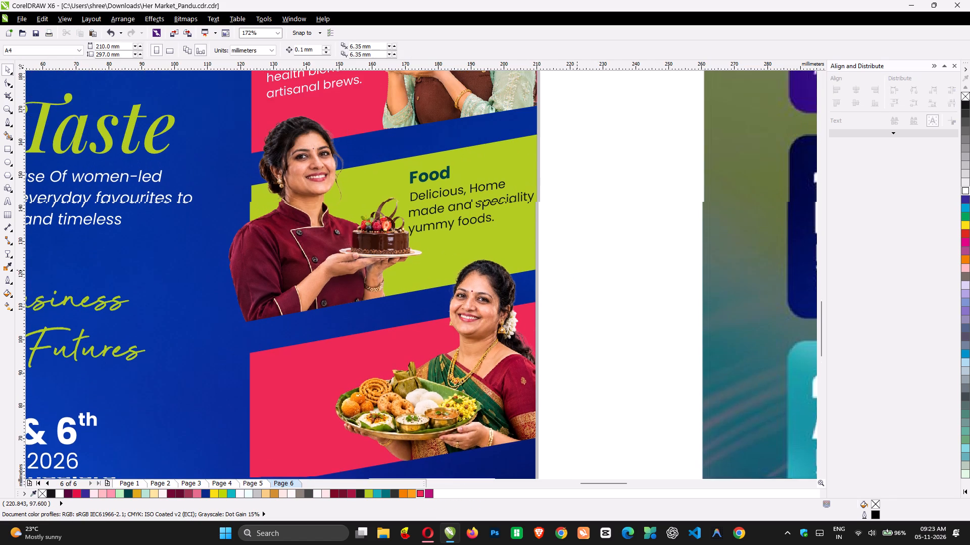
scroll(577, 270, "up", 2)
left_click(319, 166)
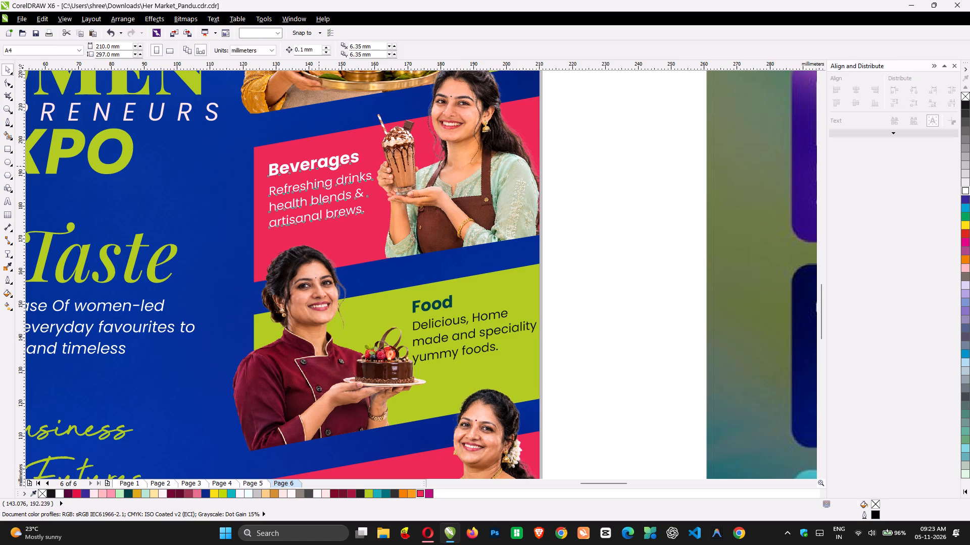
key("ctrl+c")
key("ctrl+v")
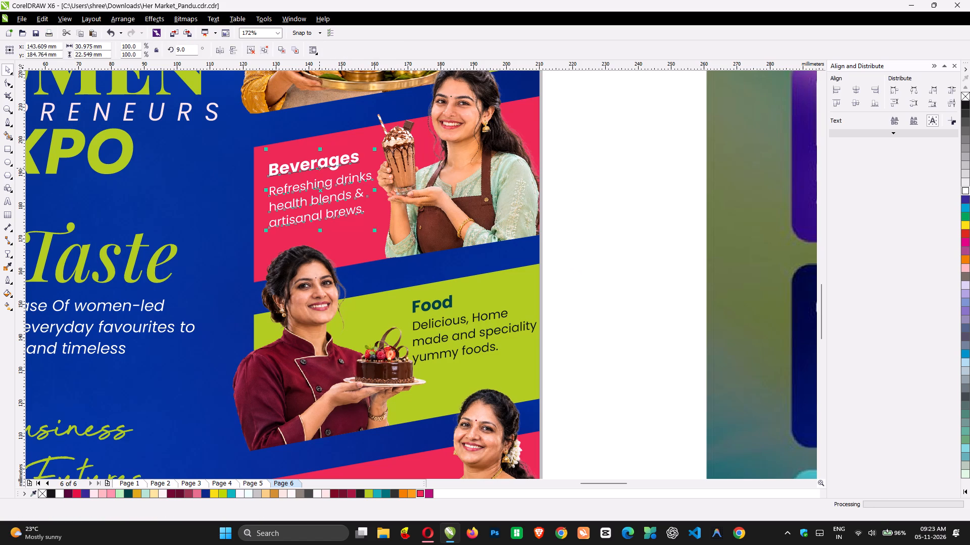
left_click_drag(319, 166, 333, 378)
scroll(333, 378, "down", 3)
left_click_drag(307, 260, 308, 389)
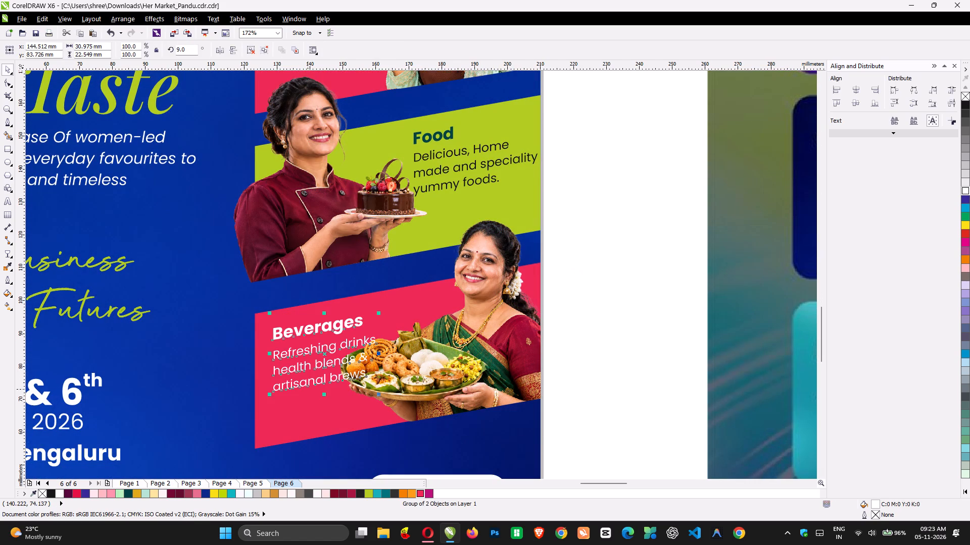
scroll(308, 389, "down", 1)
key("alt+Tab")
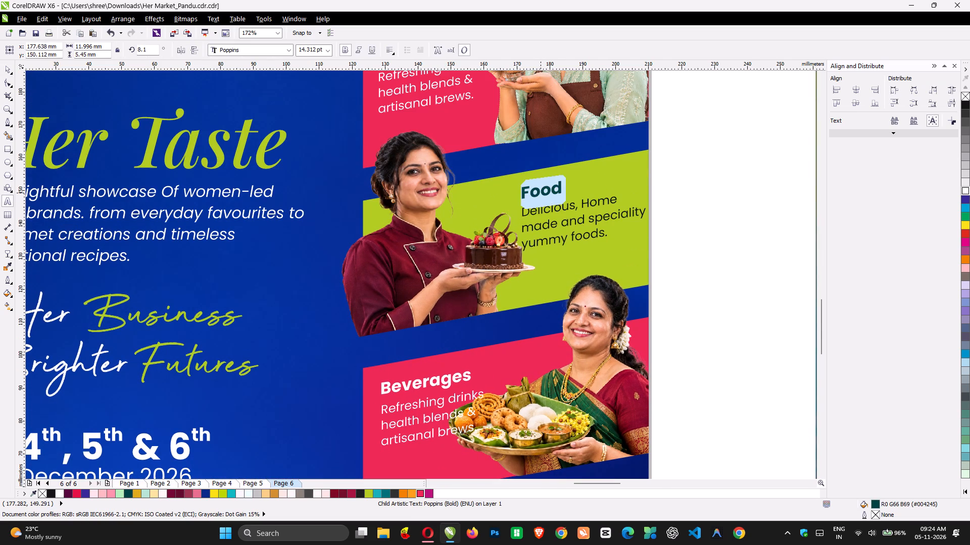
Replace the heading text "Food" on the green band with "Gourmet".
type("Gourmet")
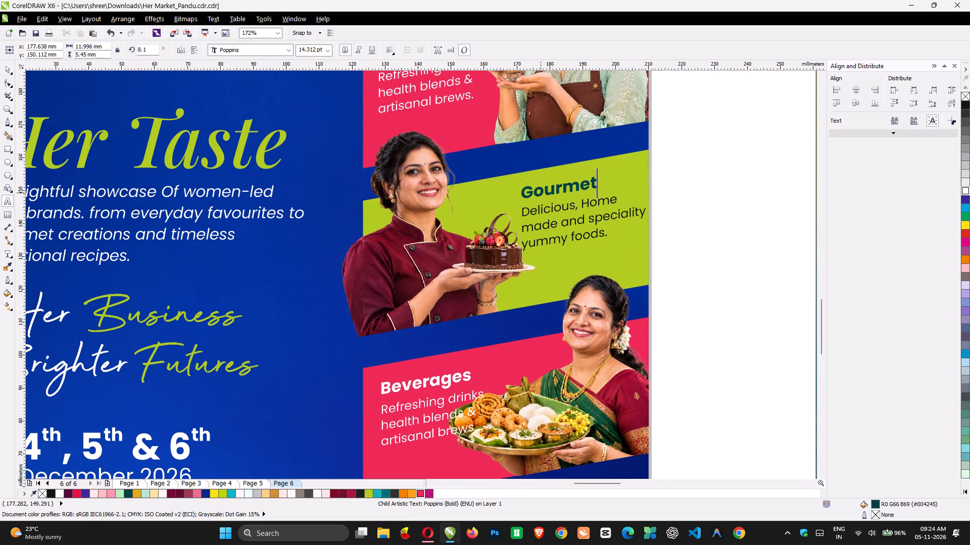
Following the ChatGPT reference image, replace the description under Gourmet with "Premium & Unique" and start a second line with "artisinal".
key("alt+Tab")
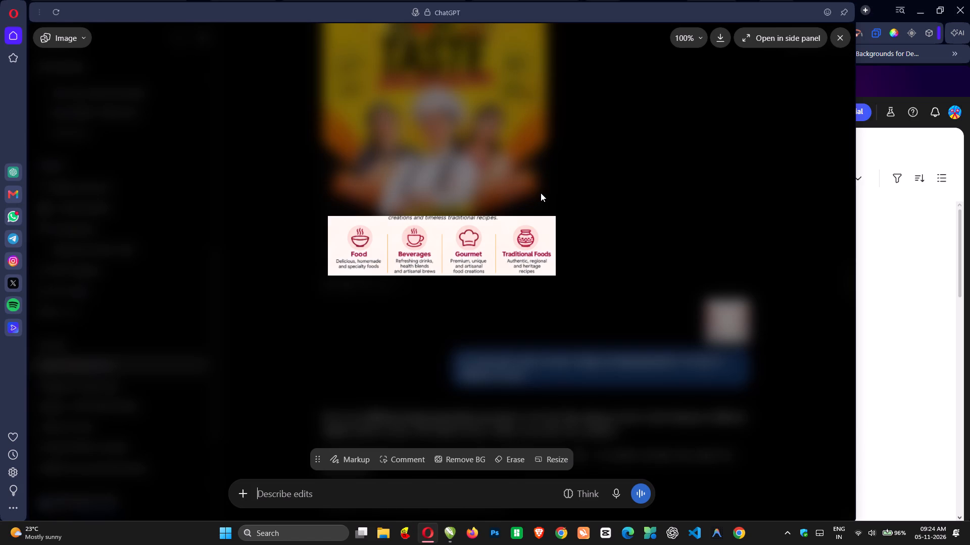
key("alt+Tab")
left_click(546, 229)
key("ctrl+a")
type("Premium & Unique")
key("Return")
key("alt+Tab")
key("alt+Tab")
type("arti")
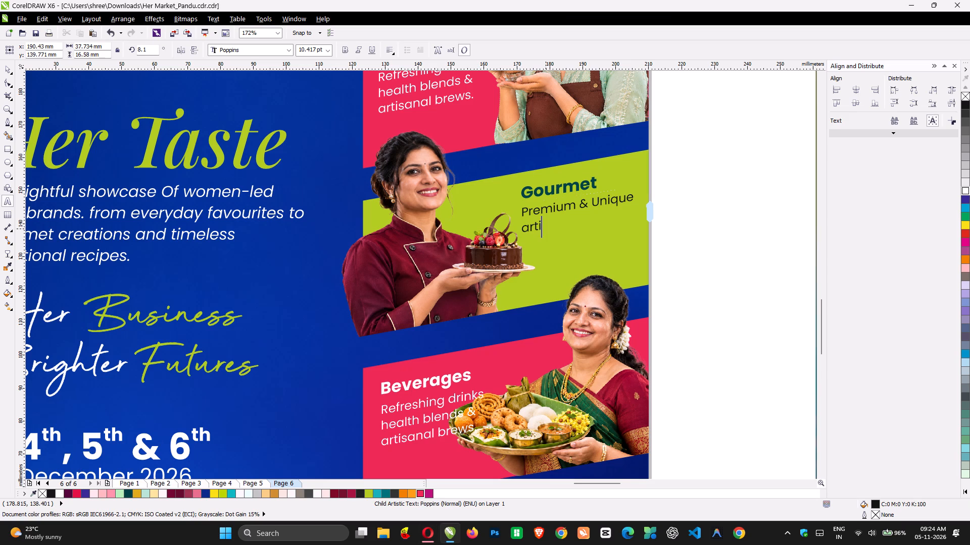
key("s")
type("inal")
key("space")
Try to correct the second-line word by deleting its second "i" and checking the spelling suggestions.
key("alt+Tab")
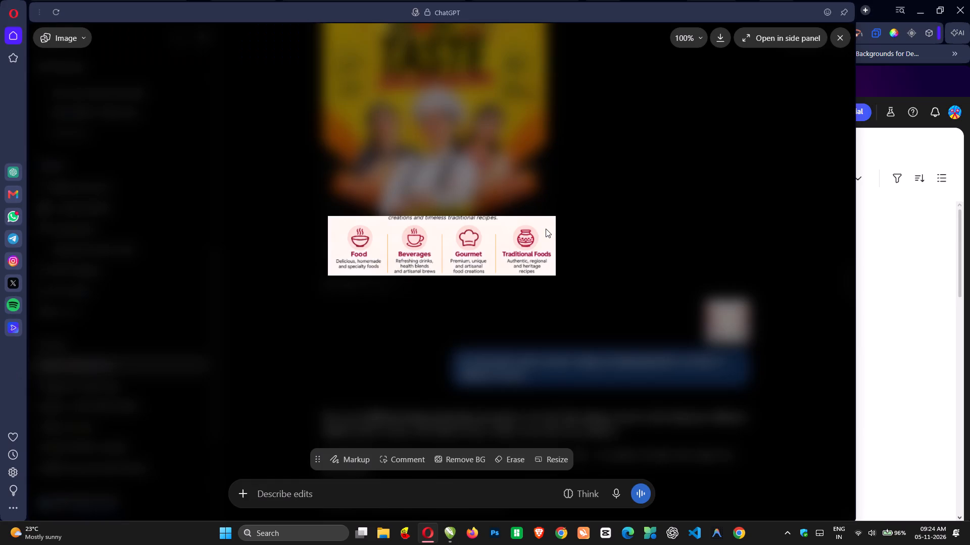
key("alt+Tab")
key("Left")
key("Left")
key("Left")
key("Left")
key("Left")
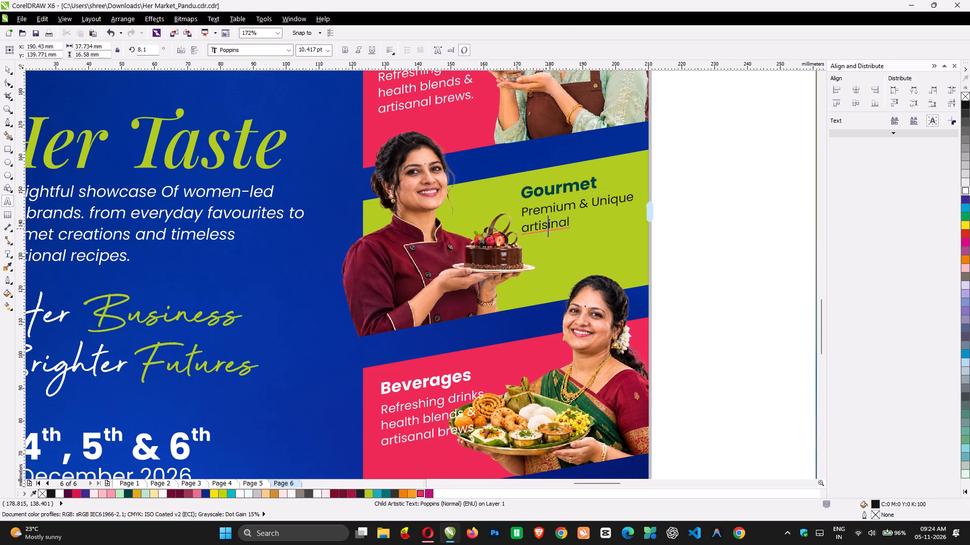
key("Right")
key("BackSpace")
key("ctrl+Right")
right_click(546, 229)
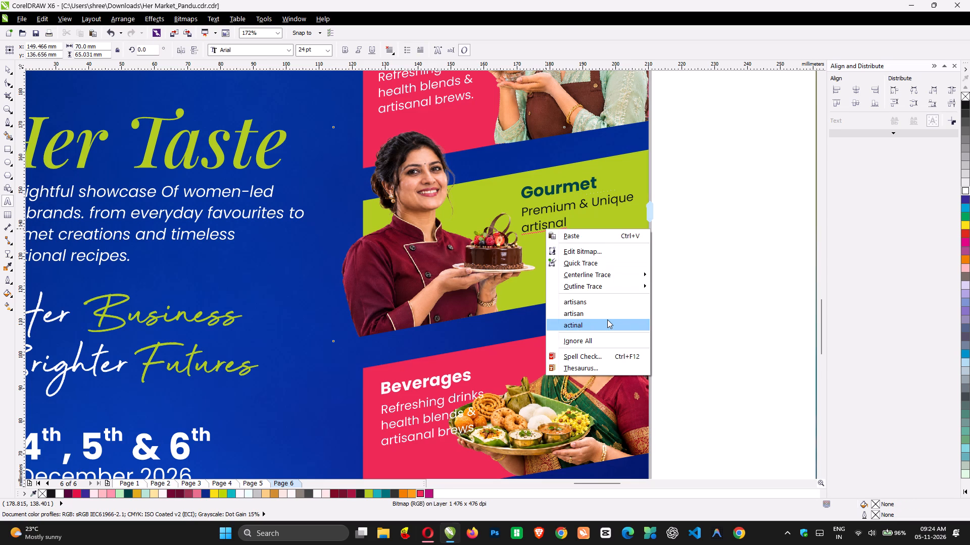
Copy the correct spelling "artisanal" from the Google result in the browser and paste it over the misspelled word in CorelDRAW.
double_click(533, 225)
key("ctrl+c")
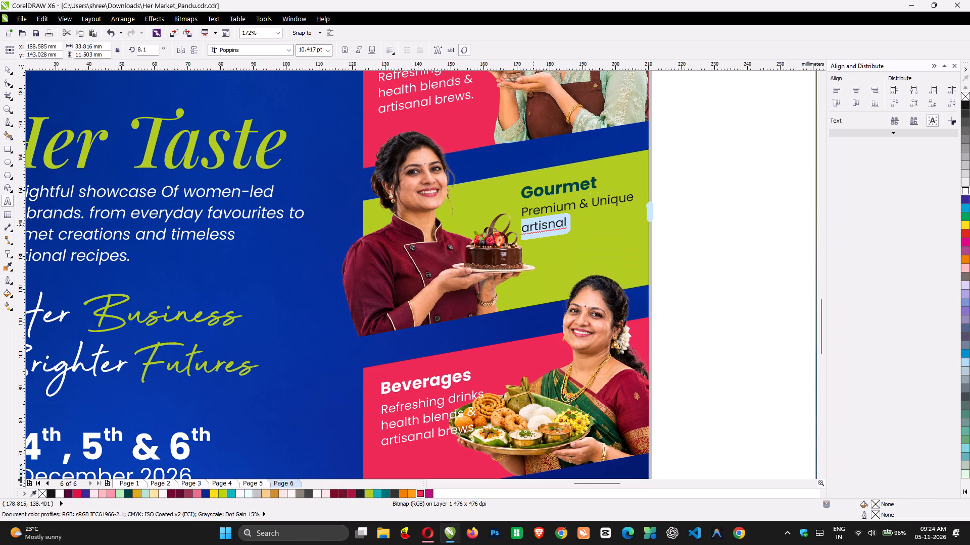
key("alt+Tab")
left_click(880, 260)
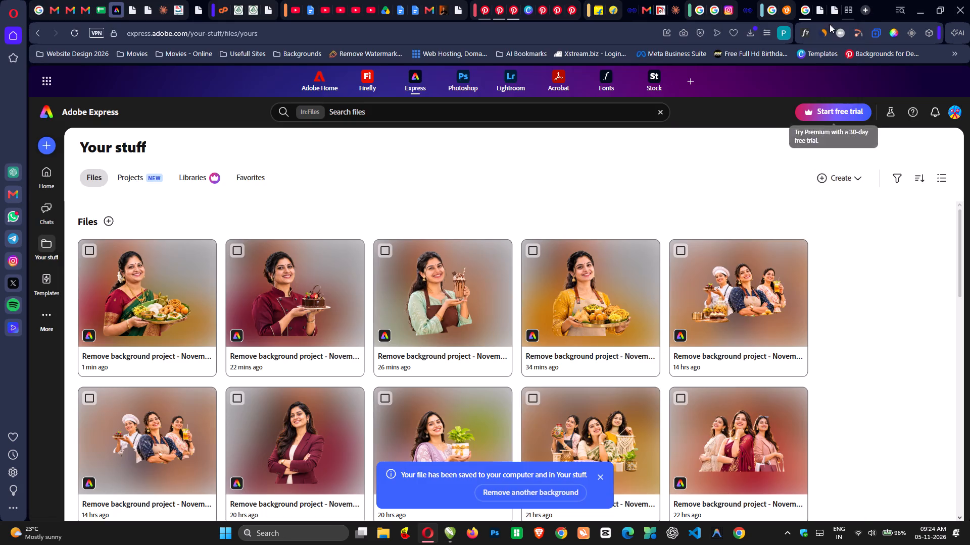
left_click(804, 11)
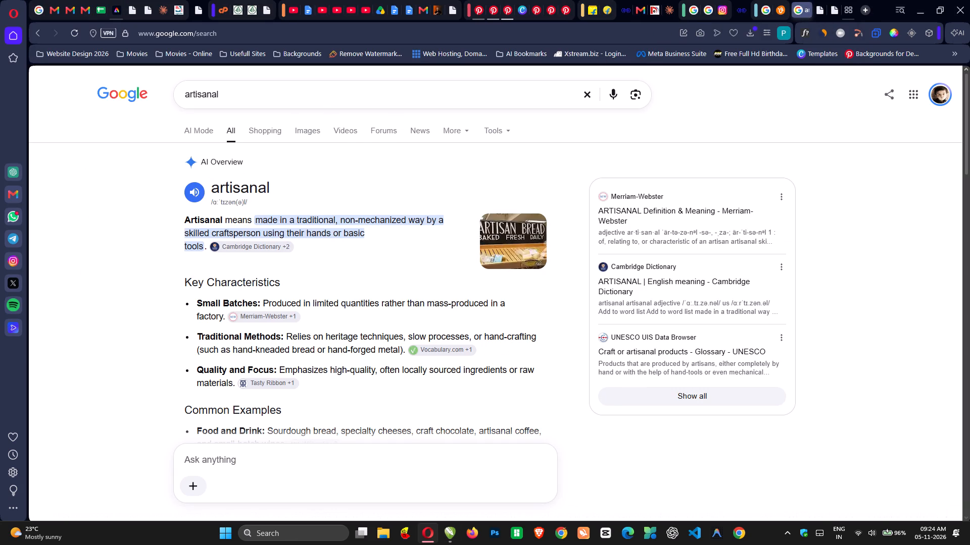
left_click_drag(212, 191, 273, 184)
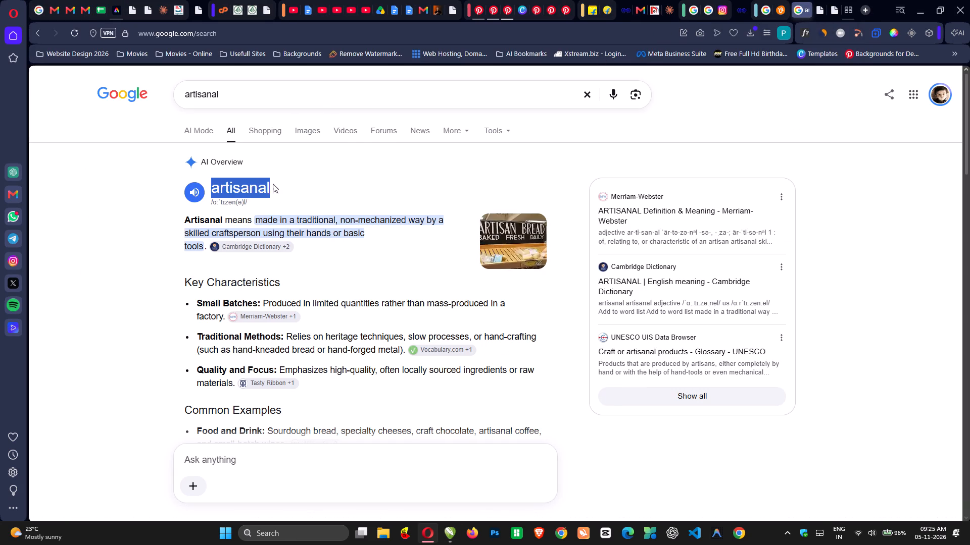
left_click_drag(273, 184, 269, 183)
key("ctrl+c")
key("alt+Tab")
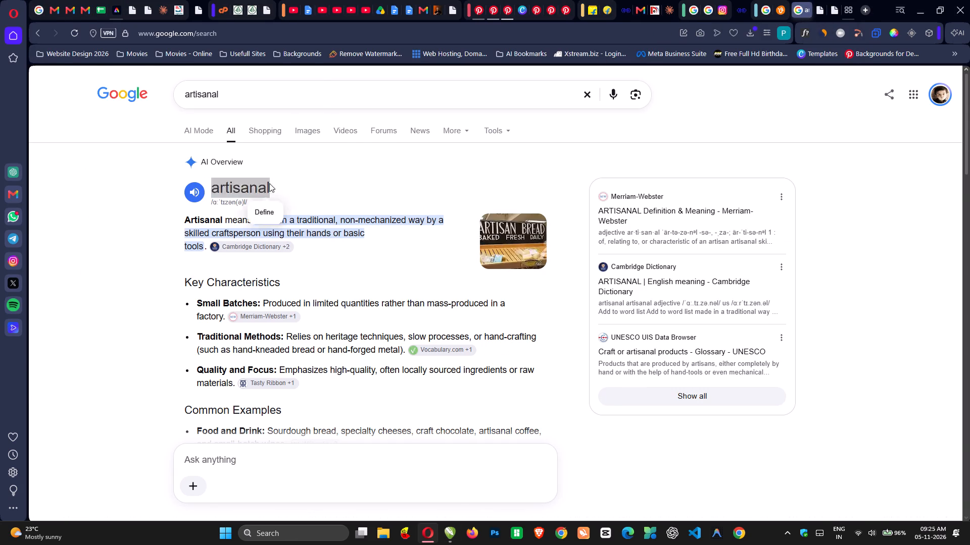
key("ctrl+v")
key("space")
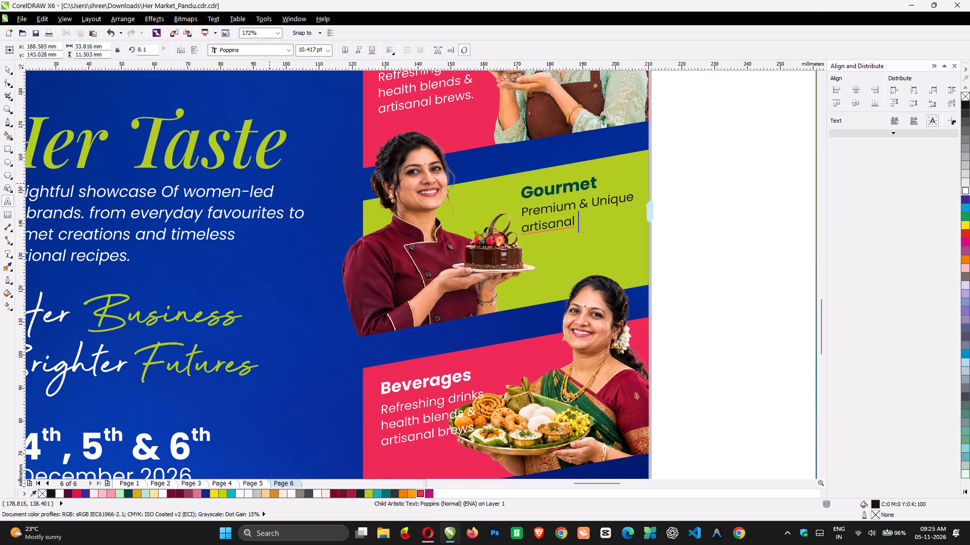
Reopen the ChatGPT reference image, and complete the Gourmet description with "food" followed by "creations." on a third line.
key("alt+Tab")
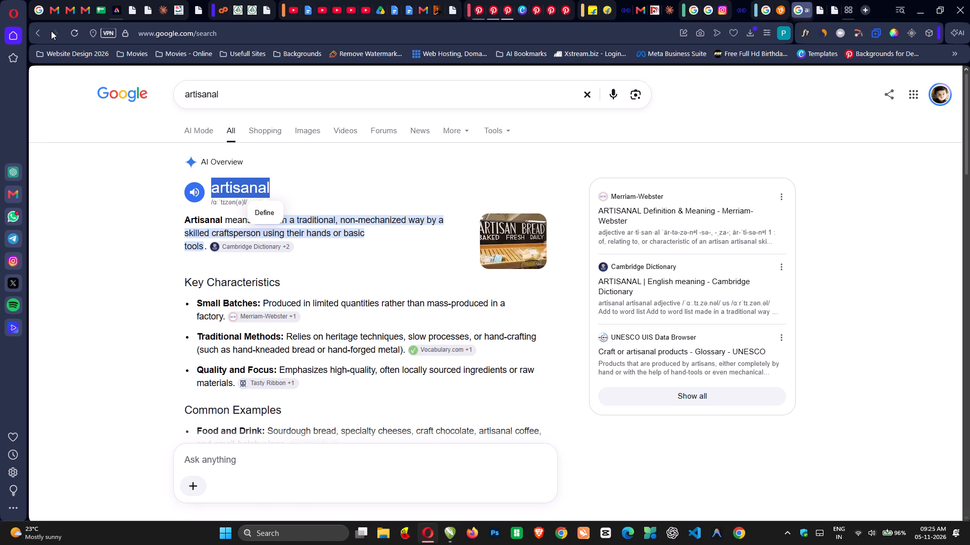
left_click(119, 8)
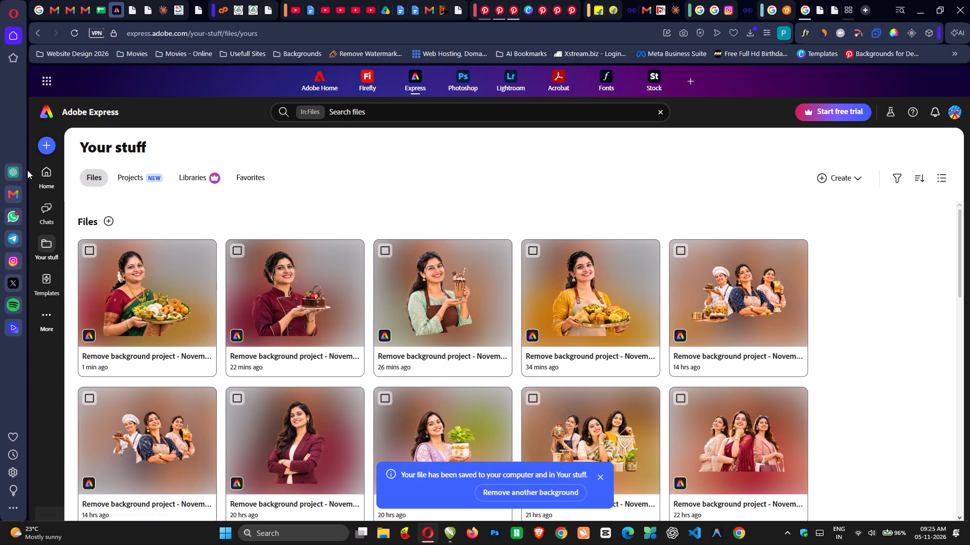
left_click(48, 174)
left_click(9, 170)
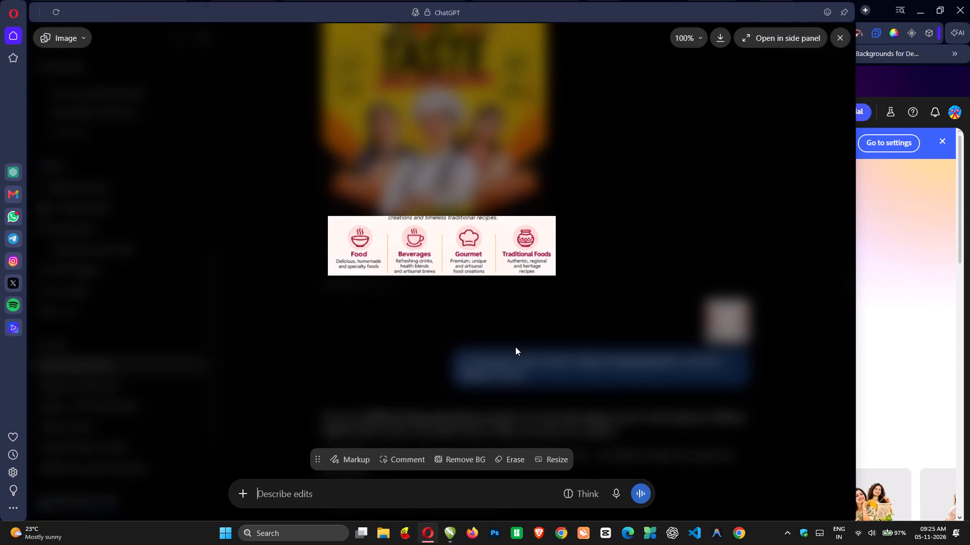
key("alt+Tab")
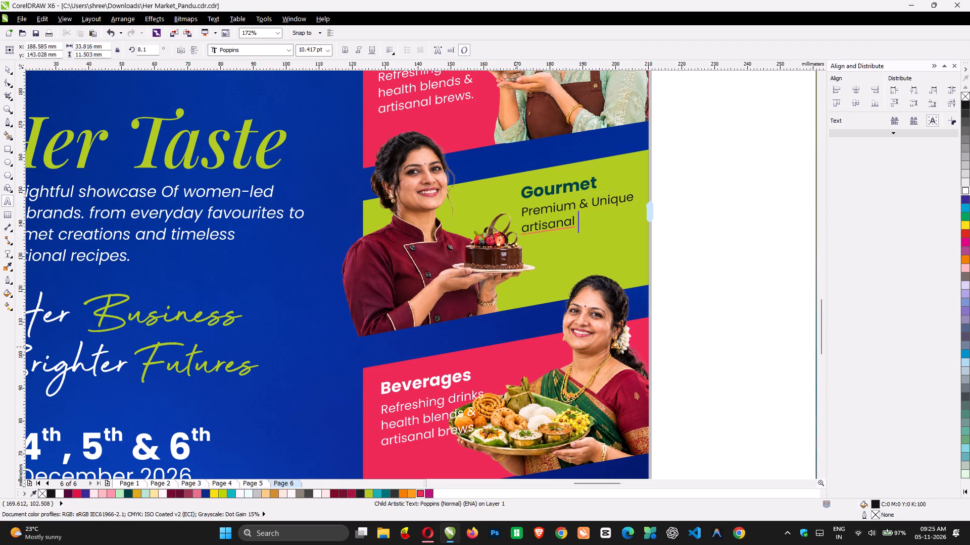
type("food")
key("Return")
type("creationsl=")
key("BackSpace")
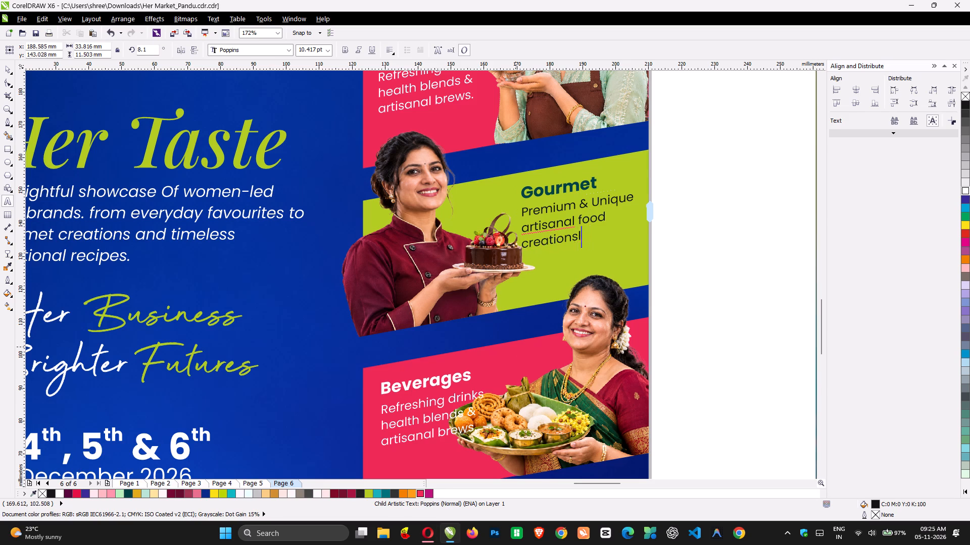
key("BackSpace")
key("period")
Rebreak the Gourmet description into the lines "Premium &", "Unique artisanal" and "food creations.".
key("alt+Tab")
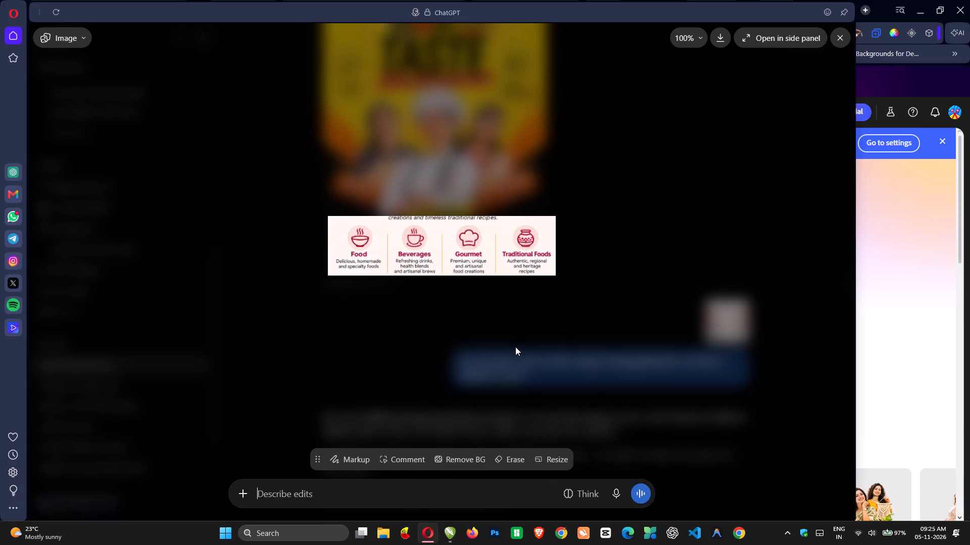
key("alt+Tab")
key("Up")
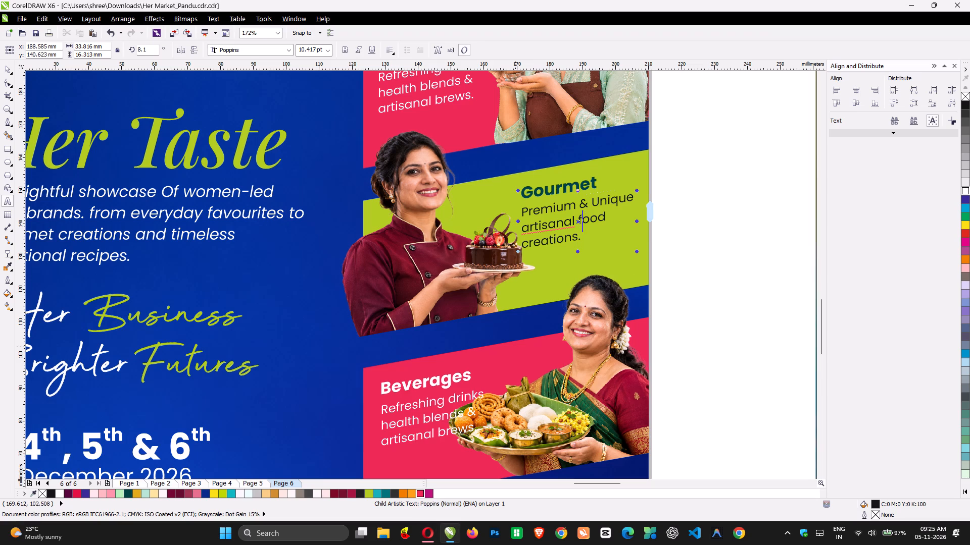
key("Up")
key("ctrl+Right")
key("Return")
key("Down")
key("BackSpace")
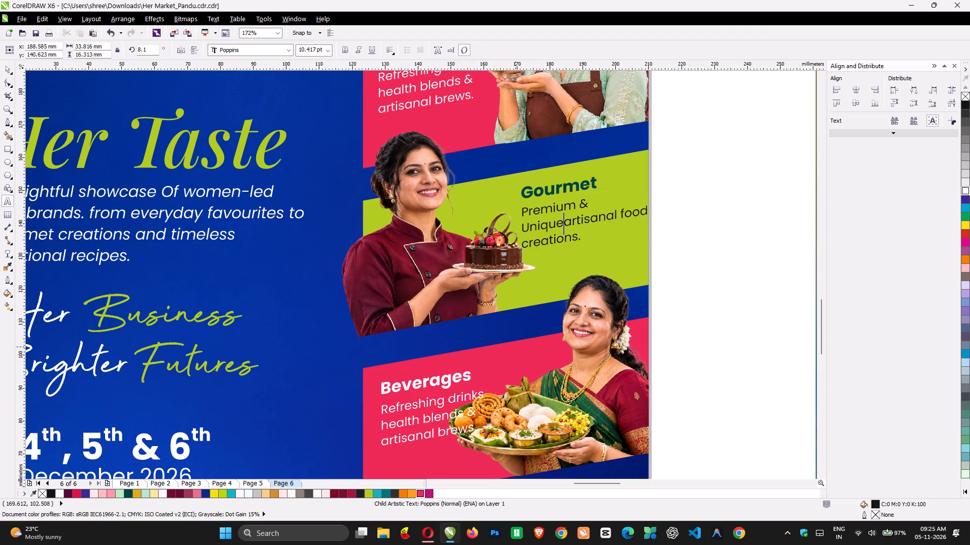
key("space")
key("ctrl+Right")
key("Return")
key("Down")
key("BackSpace")
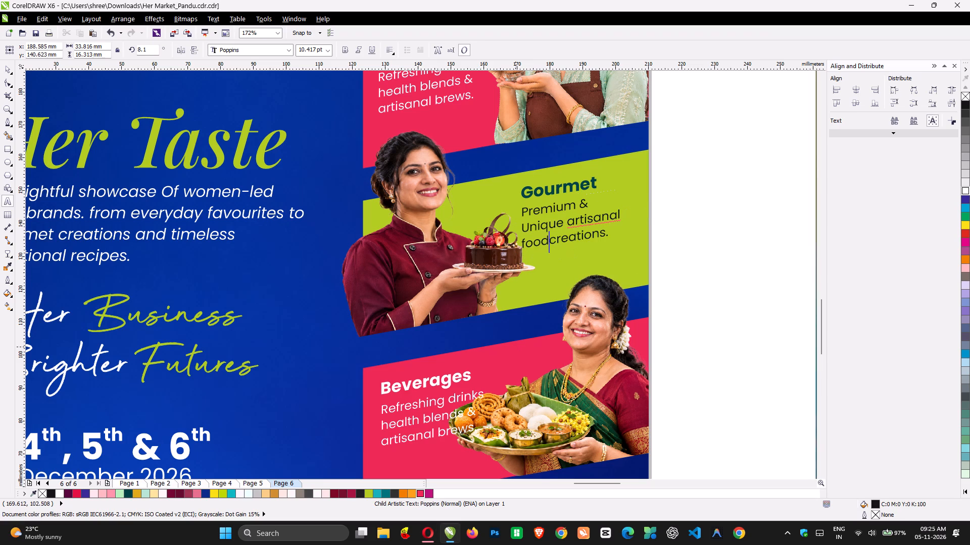
key("space")
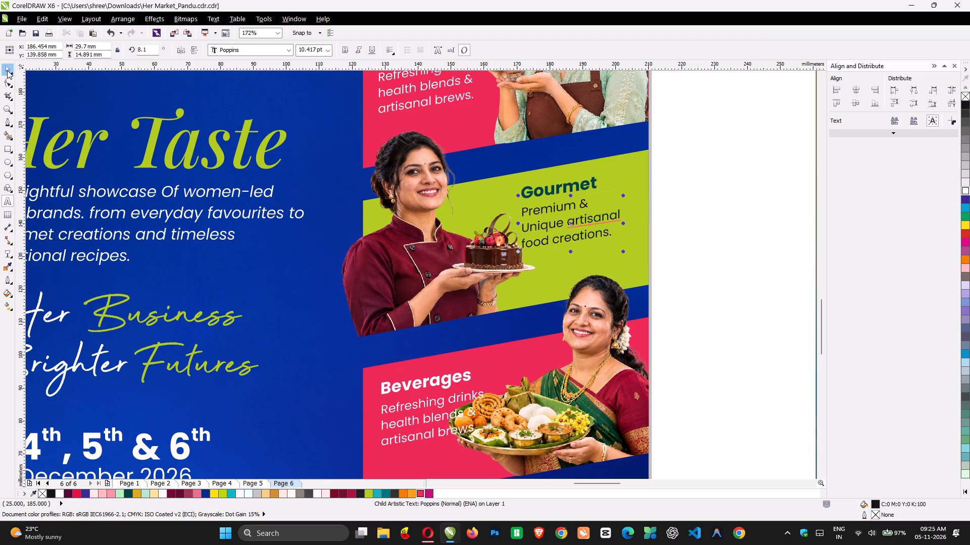
Nudge the Gourmet description 0.4 mm to the right, leaving its heading in place.
left_click(7, 70)
key("shift+Right")
key("shift+Right")
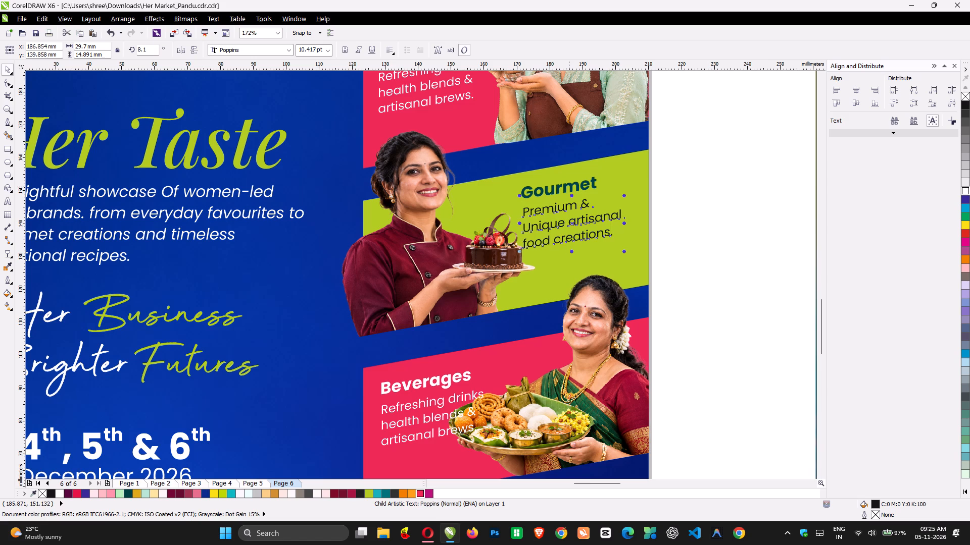
Nudge the grouped Gourmet heading and description about 2.4 mm right and 0.8 mm down on the green band.
left_click(569, 187)
key("shift+Right")
key("shift+Right")
key("shift+Right")
key("shift+Right")
key("shift+Right")
key("shift+Right")
key("shift+Right")
key("shift+Right")
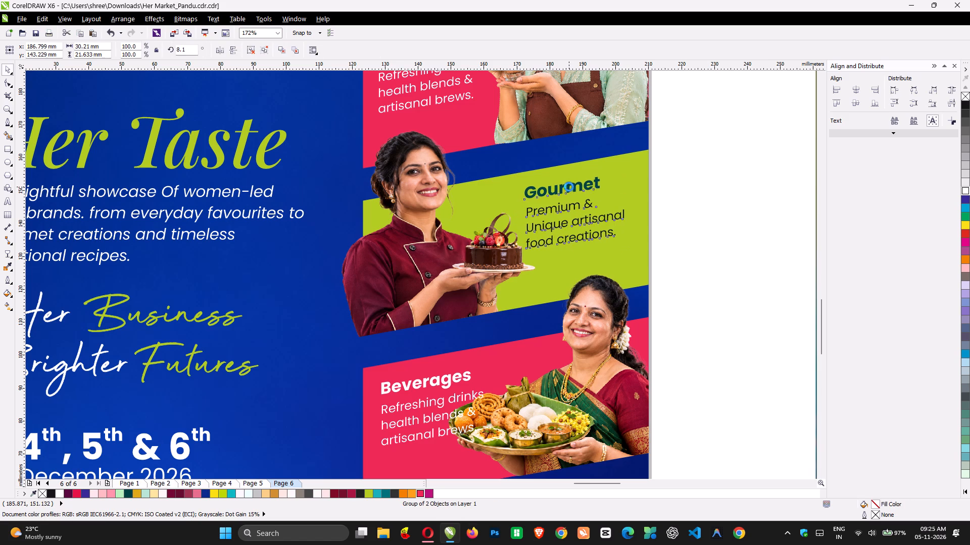
key("shift+Right")
key("shift+Right")
key("shift+Right")
key("shift+Down")
key("shift+Down")
key("shift+Down")
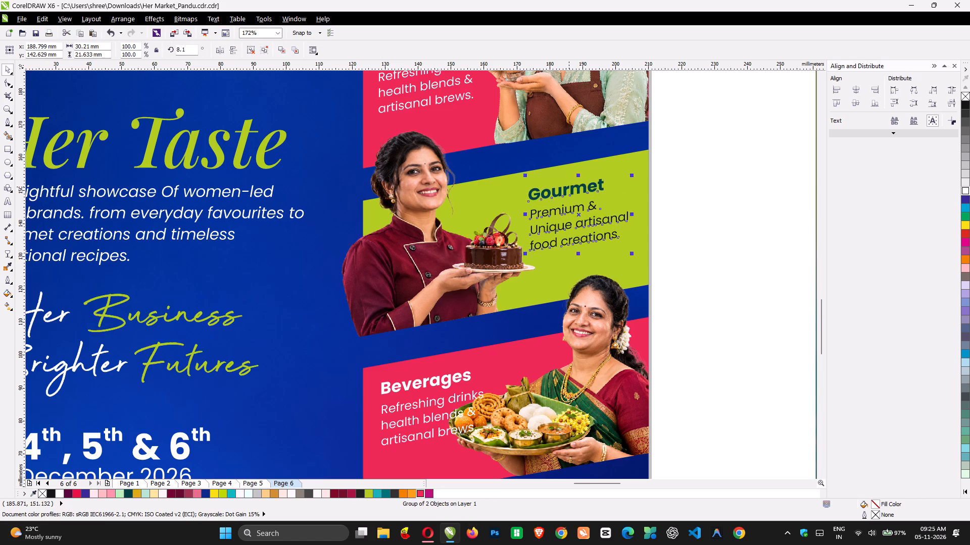
key("shift+Right")
key("shift+Down")
left_click(699, 242)
Check the ChatGPT reference image, and replace the "Beverages" heading on the lowest pink band with "Traditional Food".
scroll(699, 242, "down", 1)
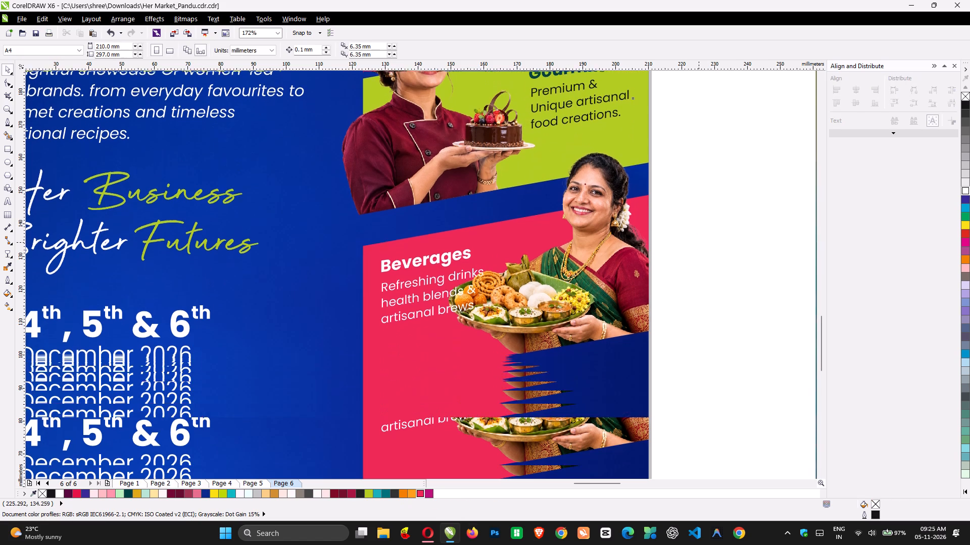
scroll(699, 242, "down", 1)
key("alt+Tab")
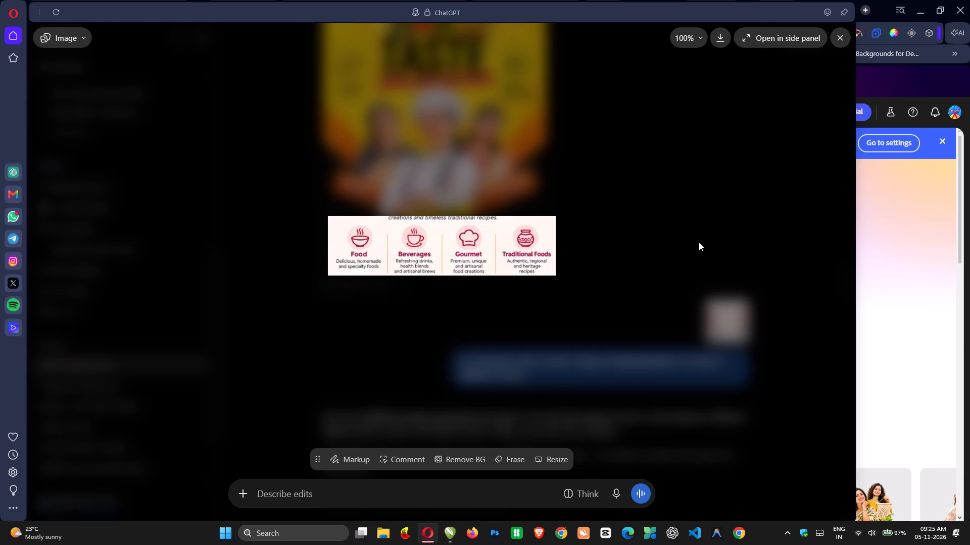
key("alt+Tab")
key("F8")
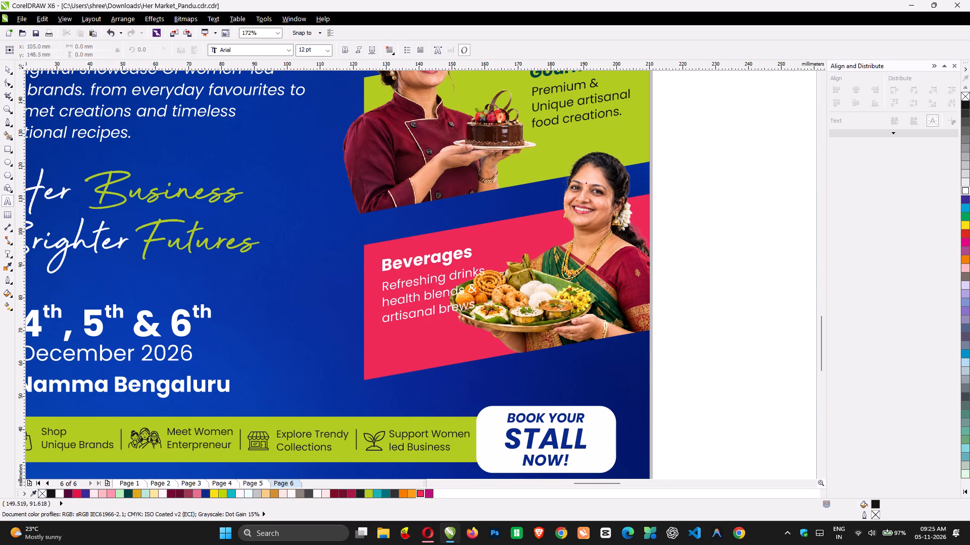
left_click(441, 257)
key("ctrl+a")
type("Tradional")
key("space")
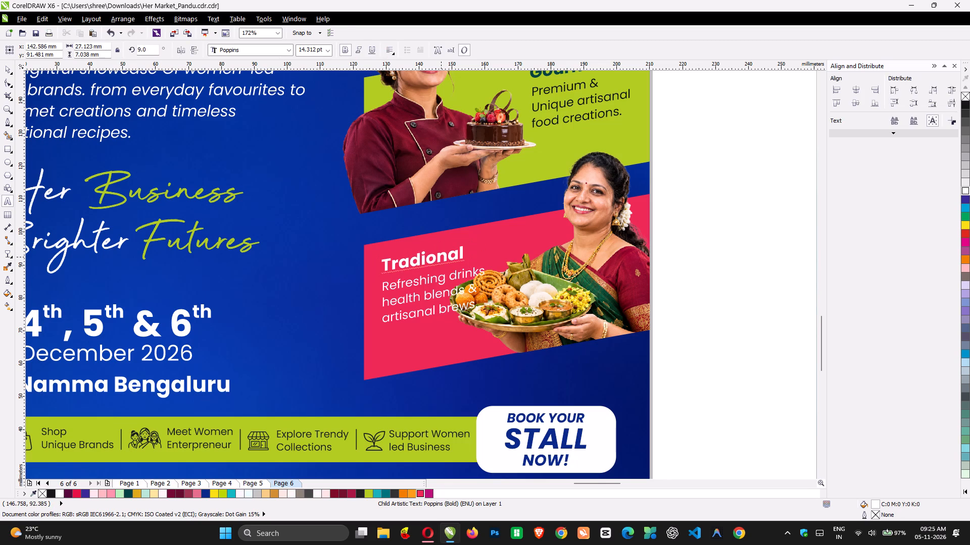
key("BackSpace")
key("BackSpace")
key("BackSpace")
key("BackSpace")
key("BackSpace")
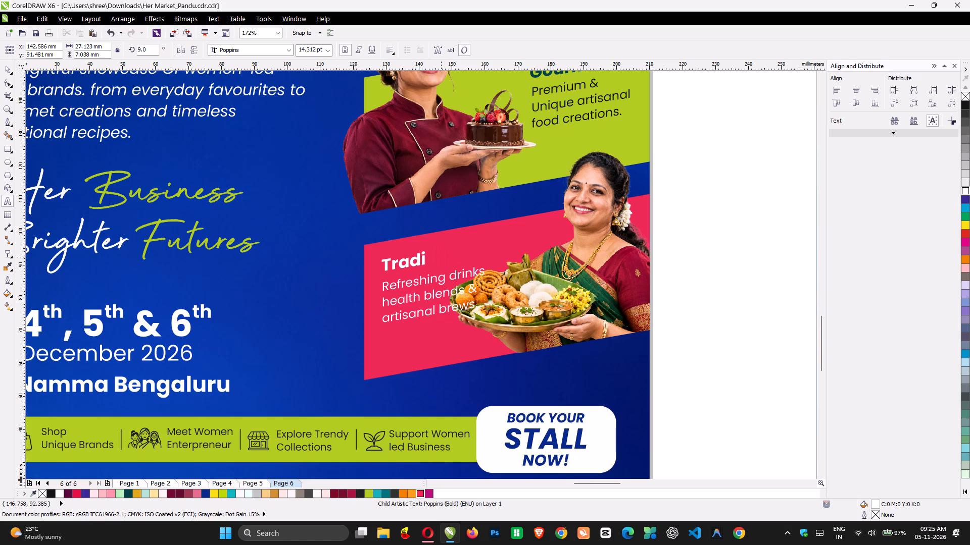
type("tional")
key("space")
type("Food")
Review the headings and descriptions on all four category bands of the poster for consistency.
scroll(314, 188, "up", 5)
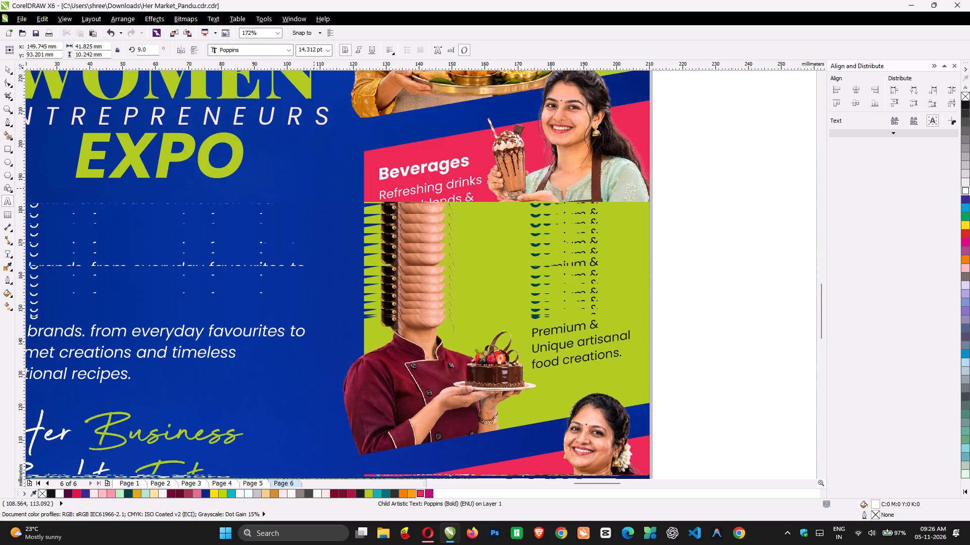
scroll(314, 188, "up", 2)
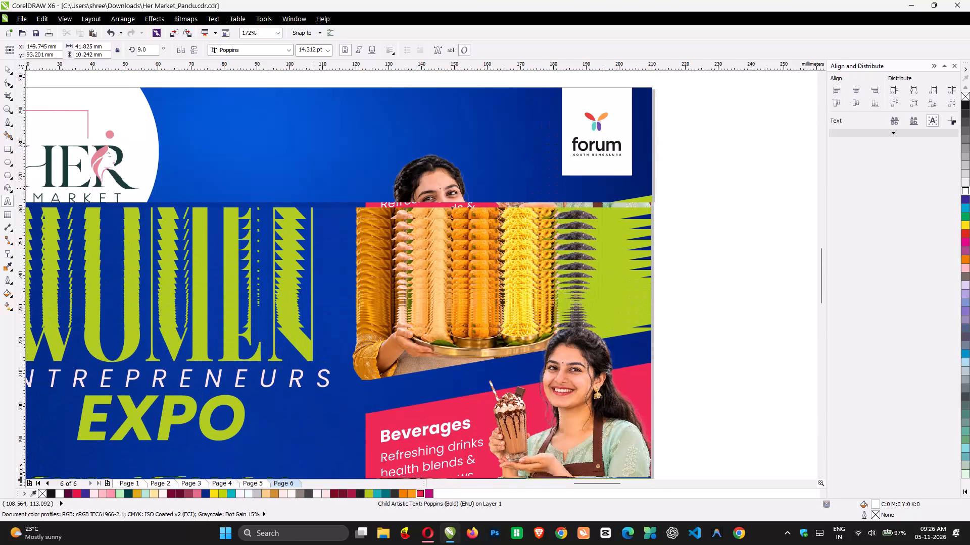
scroll(314, 188, "down", 4)
scroll(314, 188, "up", 1)
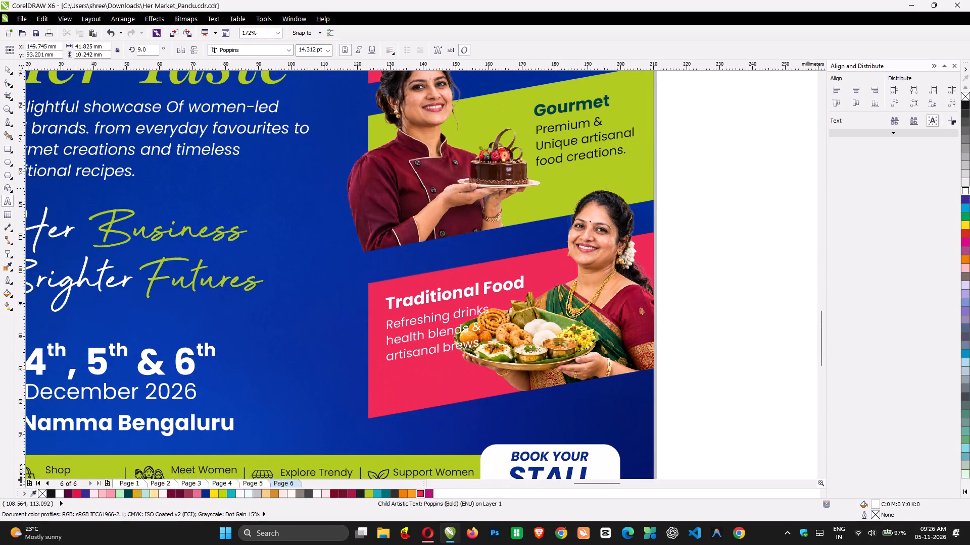
scroll(314, 188, "up", 3)
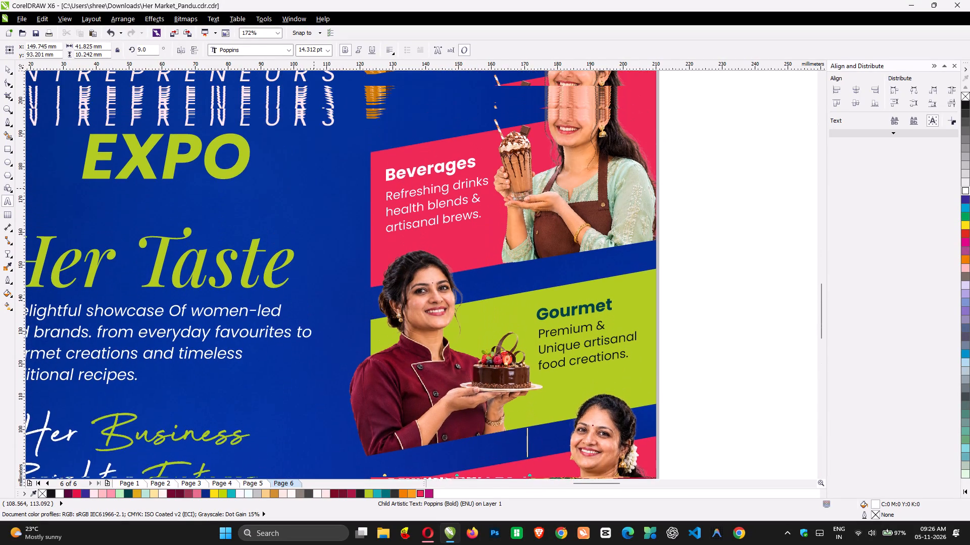
scroll(314, 188, "up", 3)
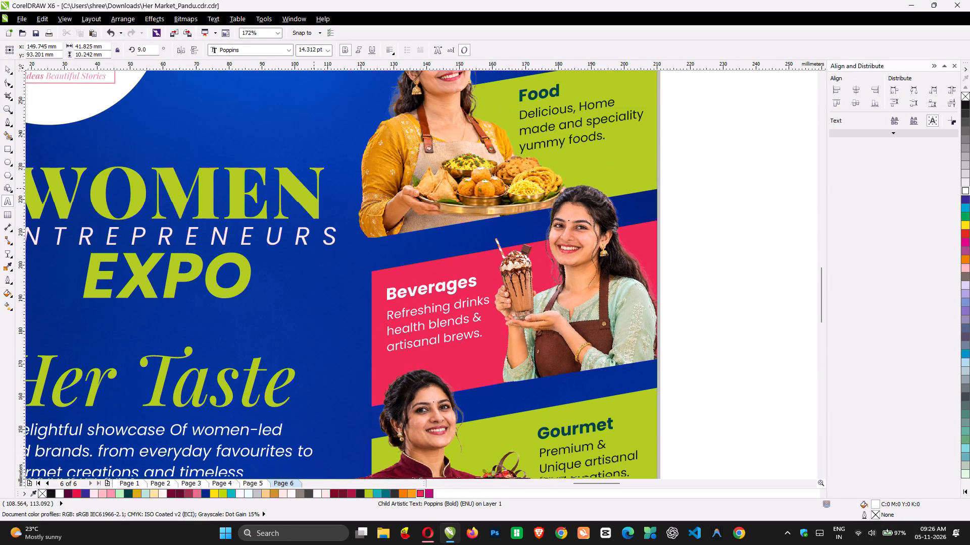
scroll(314, 188, "up", 1)
scroll(518, 220, "down", 6)
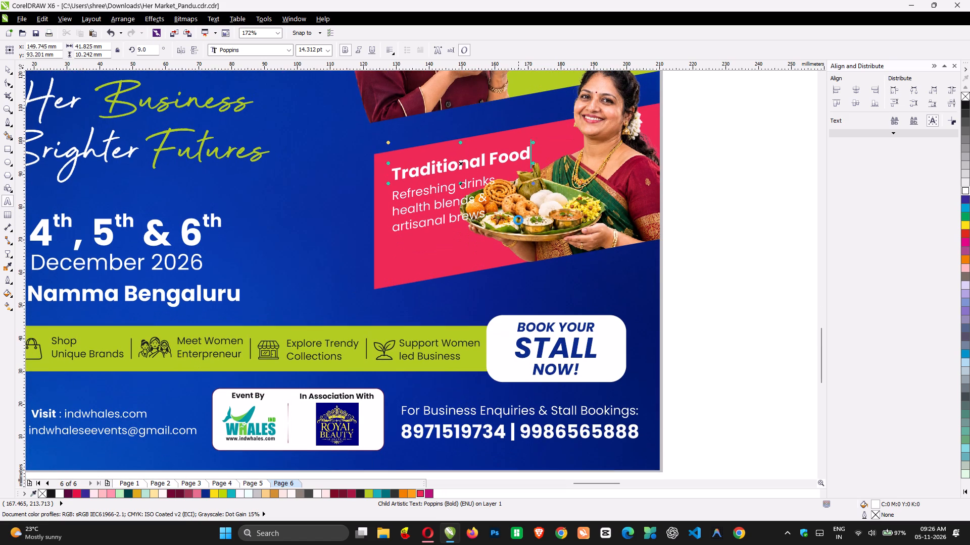
Following the ChatGPT reference, replace the Traditional Food description with the lines "Authentic", "regional" and "and heritage".
key("alt+Tab")
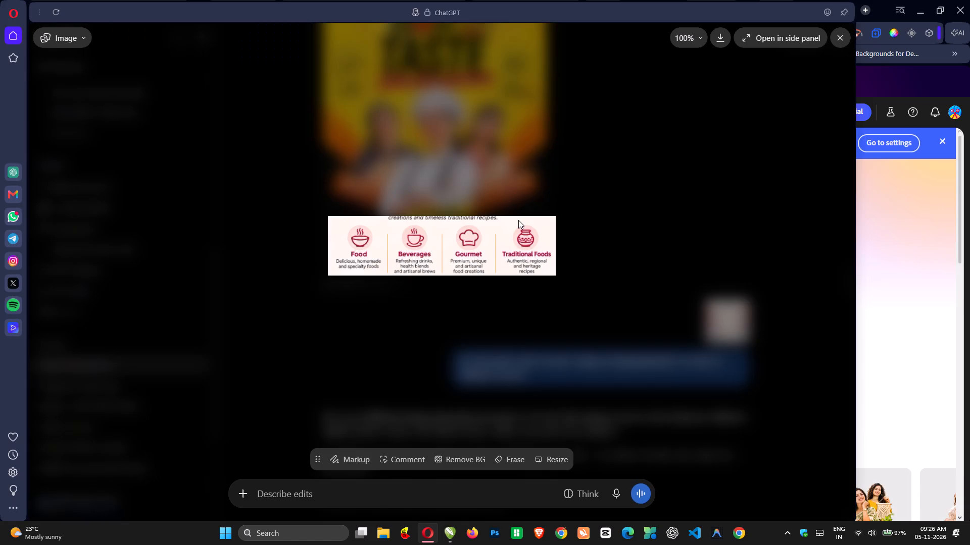
key("alt+Tab")
left_click(427, 192)
key("ctrl+a")
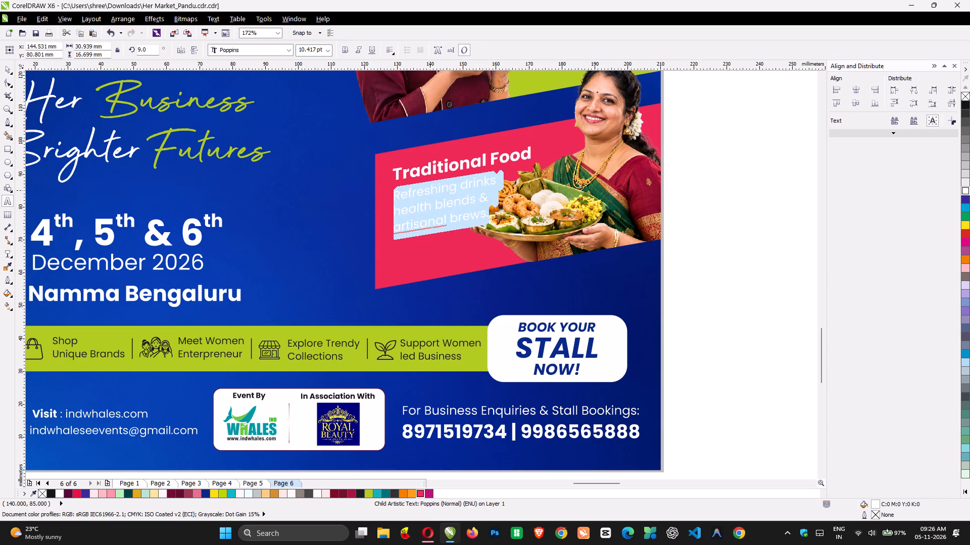
type("Authentic")
key("Return")
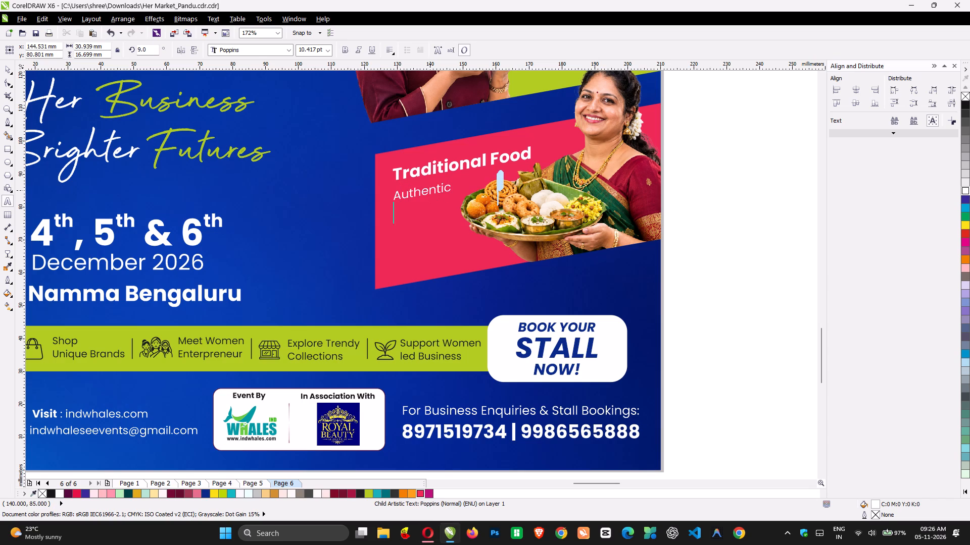
key("alt+Tab")
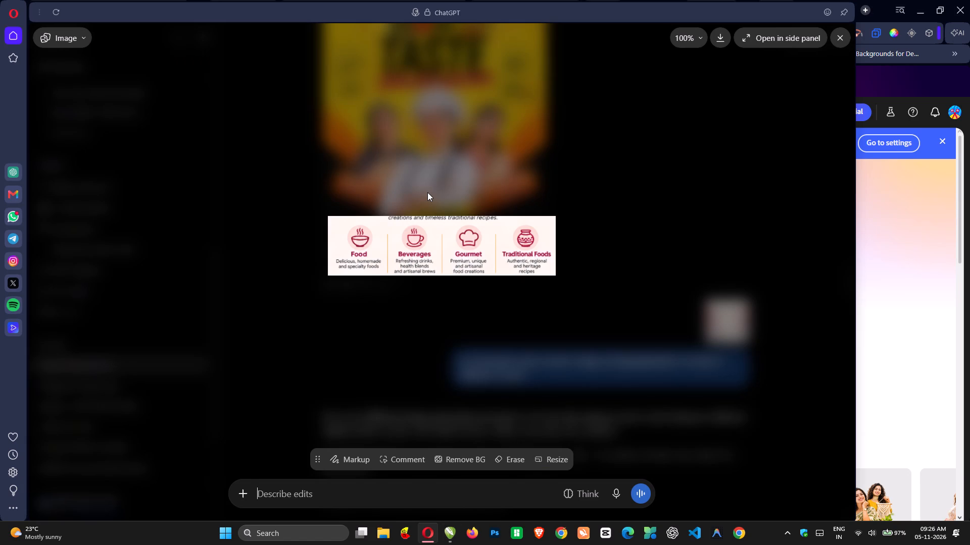
key("alt+Tab")
type("regi")
type("onal")
key("space")
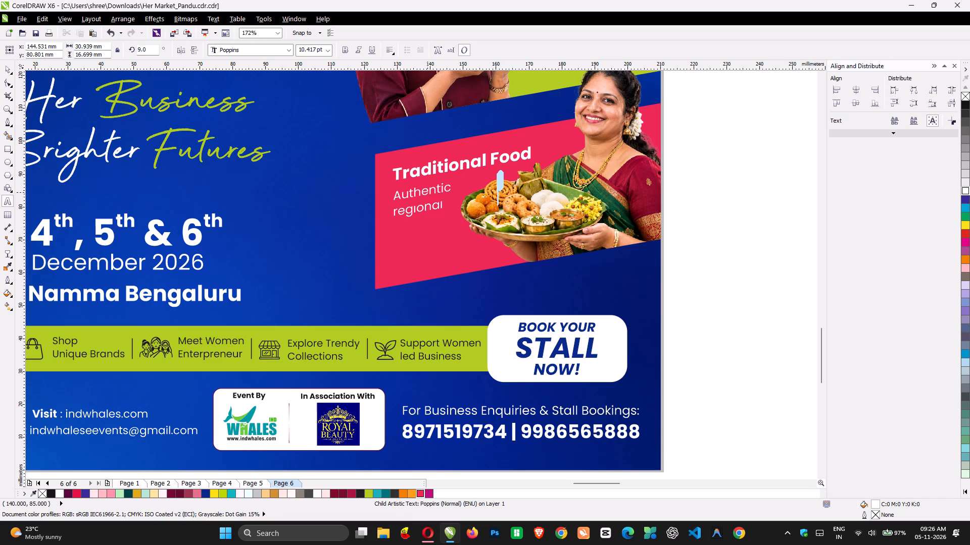
key("Return")
key("alt+Tab")
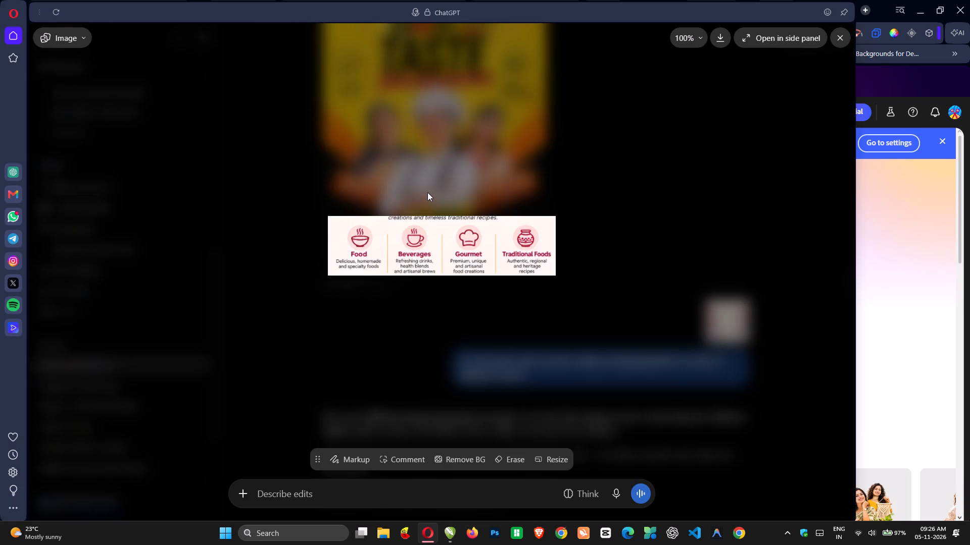
key("alt+Tab")
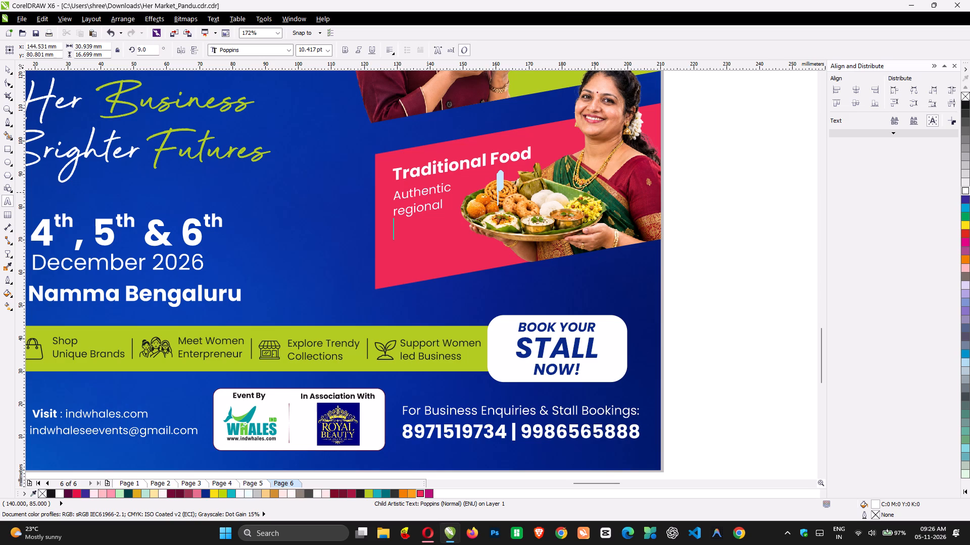
type("and heritage")
Rework the Traditional Food description into the lines "Authentic", "regional &", "heritage" and "foods.".
key("ctrl+Left")
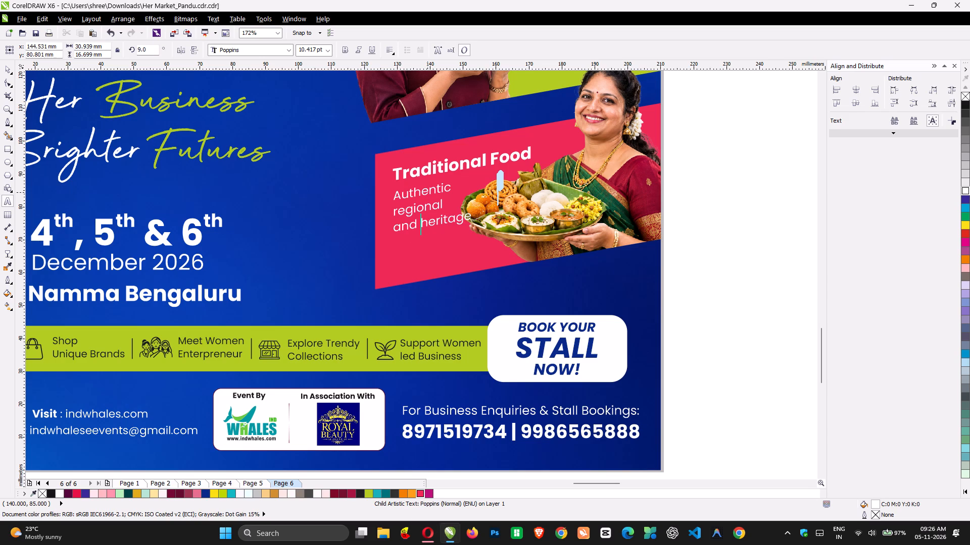
key("Return")
key("Up")
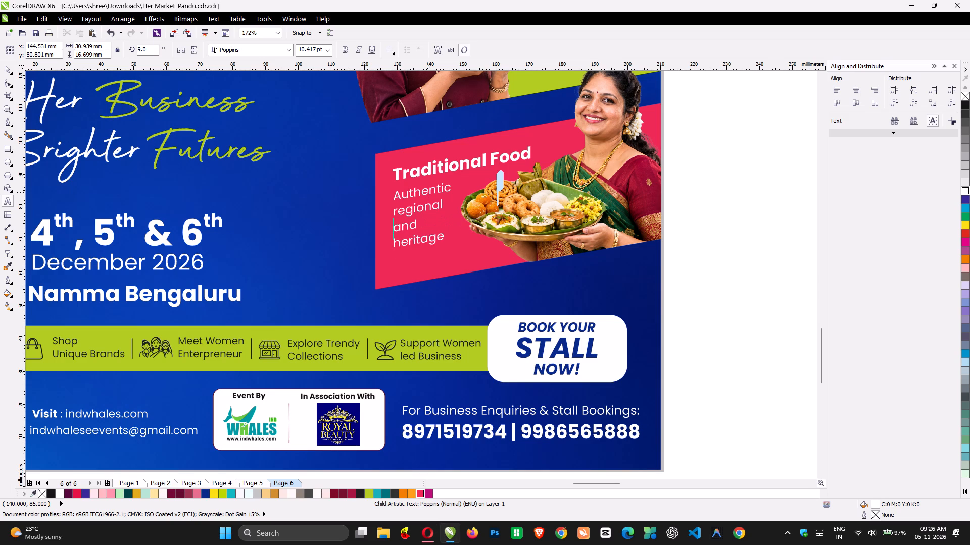
key("BackSpace")
key("shift+Right")
key("shift+Right")
key("shift+Right")
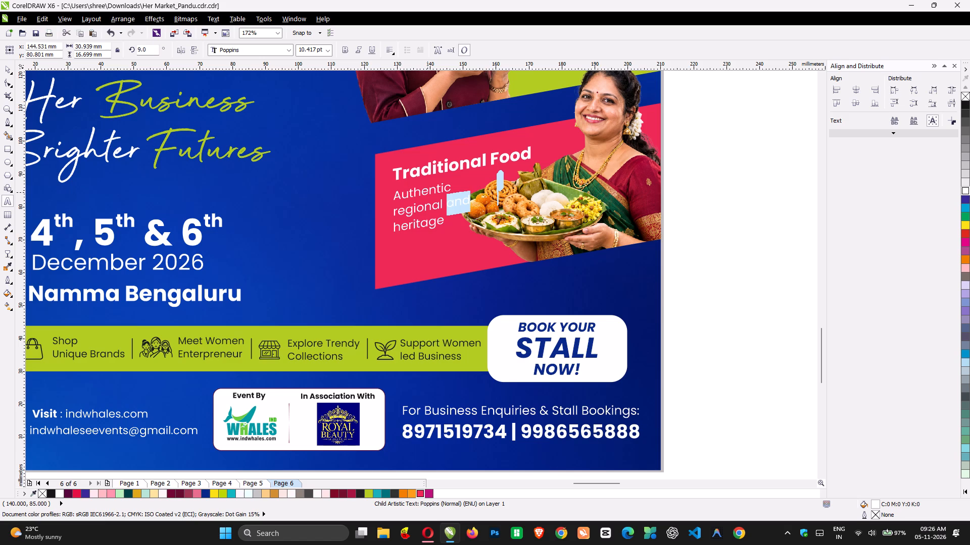
key("shift+asterisk")
key("BackSpace")
key("shift+ampersand")
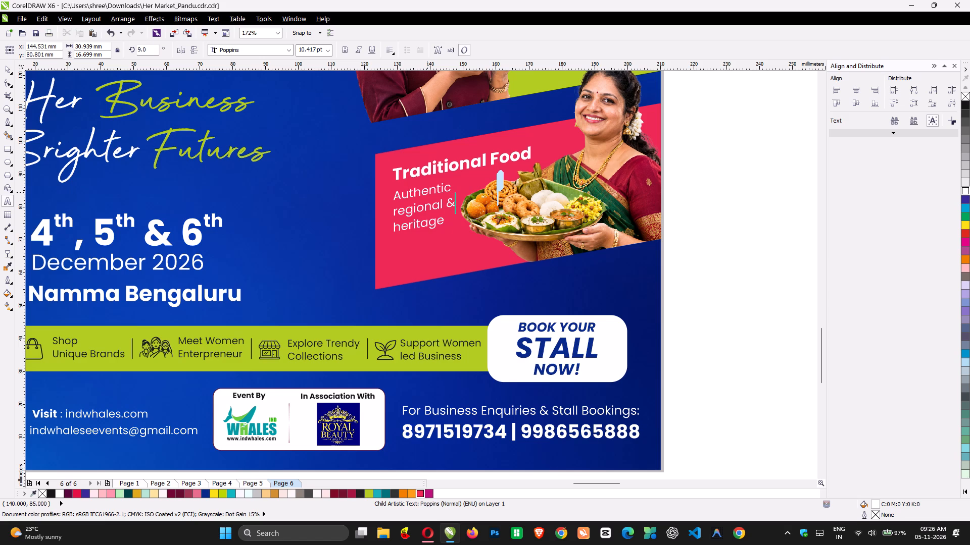
key("Down")
key("Return")
type("foods.")
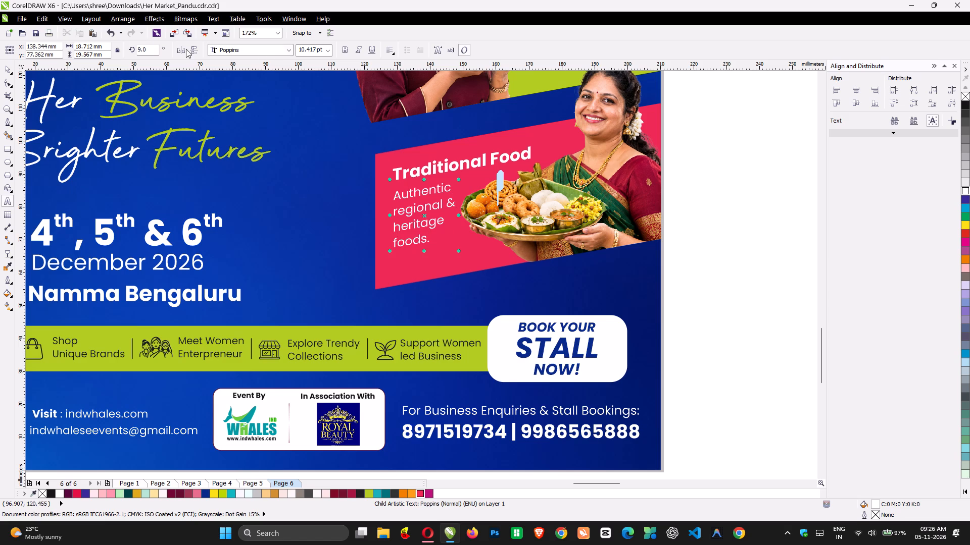
Nudge the grouped Traditional Food heading and description about 0.4 mm left and 0.6 mm down, and deselect it.
left_click(3, 69)
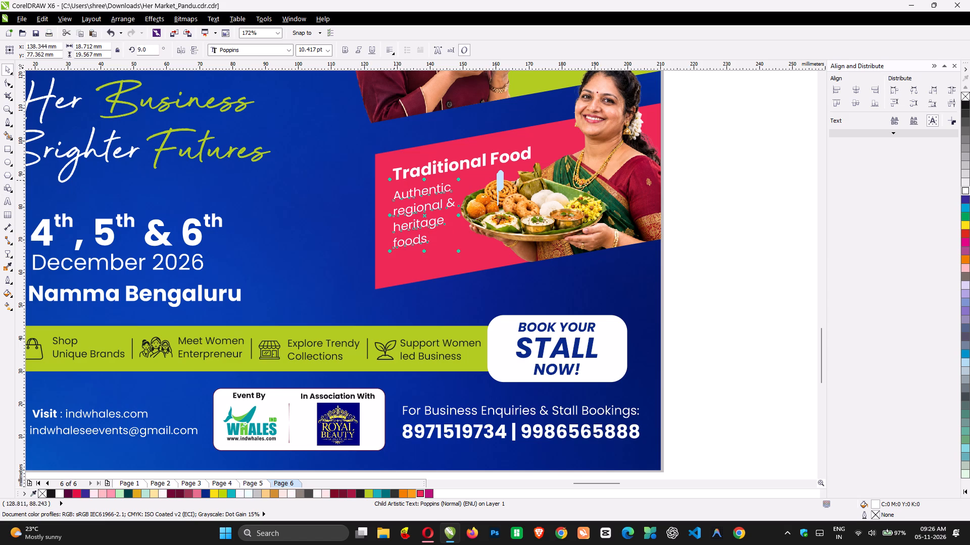
left_click(412, 175)
key("shift+Left")
key("shift+Left")
key("shift+Down")
key("shift+Down")
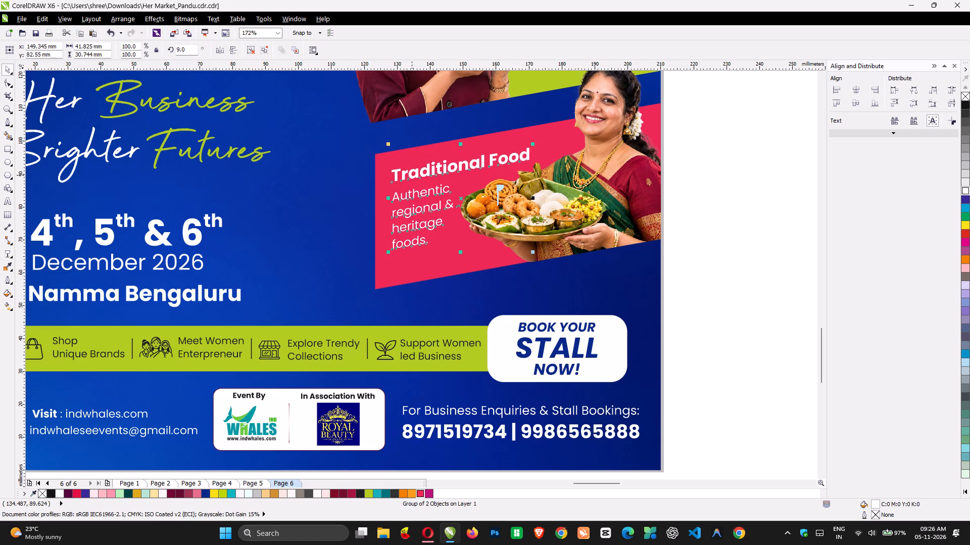
key("shift+Down")
left_click(757, 294)
Review the whole poster with its four category bands beside the neighbouring reference designs.
key("F3")
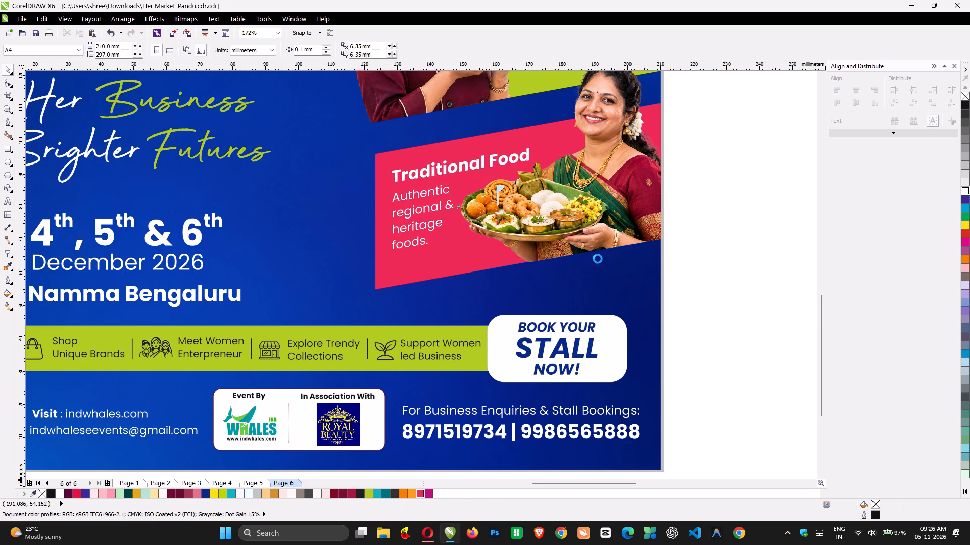
scroll(598, 259, "up", 3)
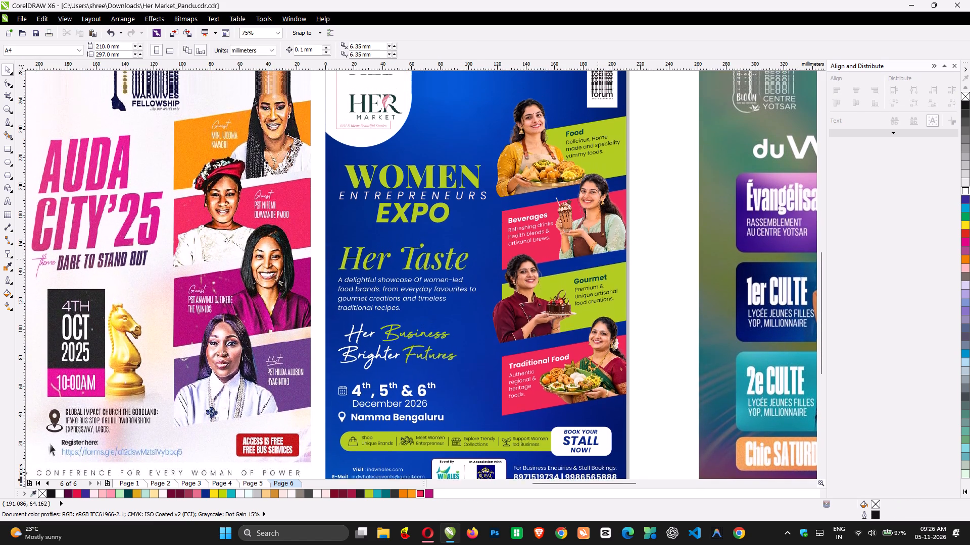
scroll(598, 259, "up", 1)
scroll(598, 259, "down", 1)
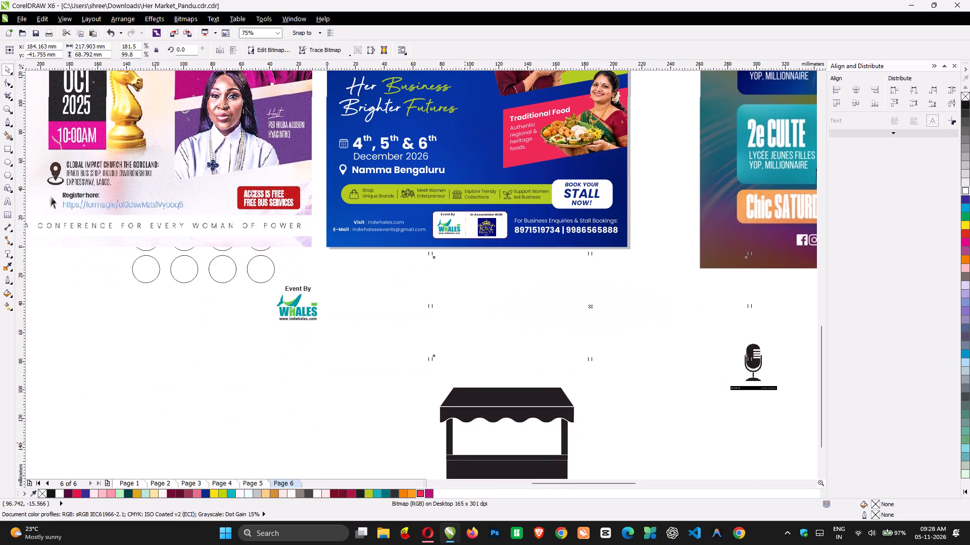
left_click_drag(479, 310, 706, 394)
left_click(540, 313)
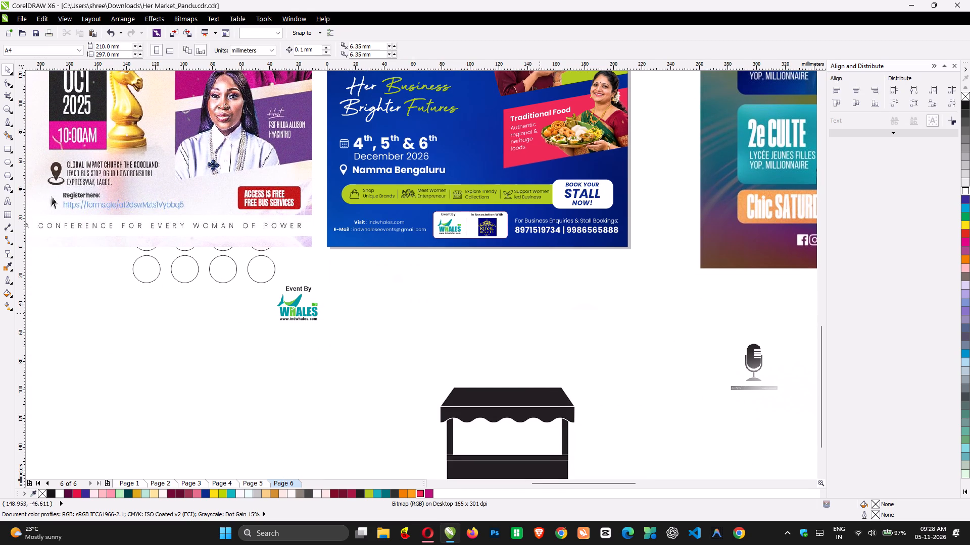
Paste the leaf and cloche image, scale it to about 113 mm wide, and place it just below the poster.
key("ctrl+v")
left_click_drag(498, 169, 500, 295)
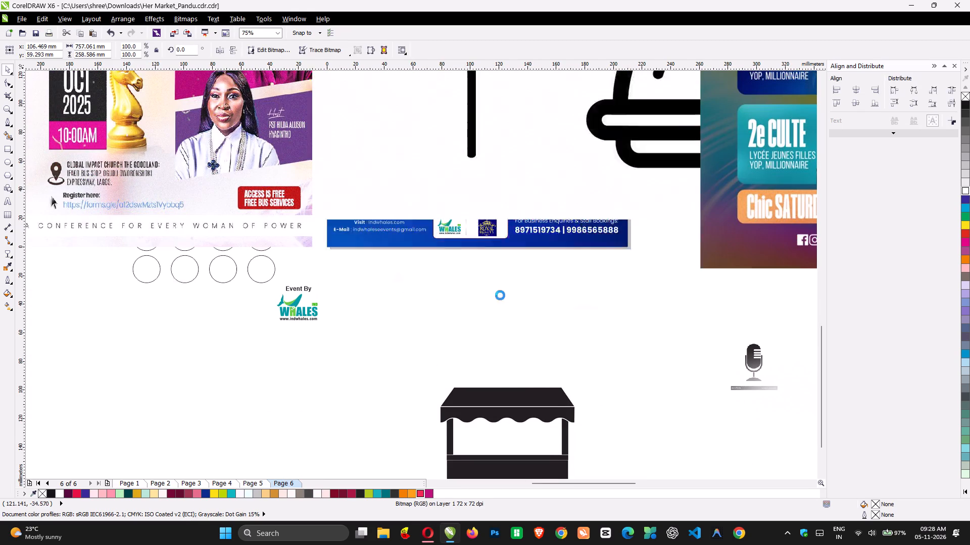
scroll(300, 328, "right", 2)
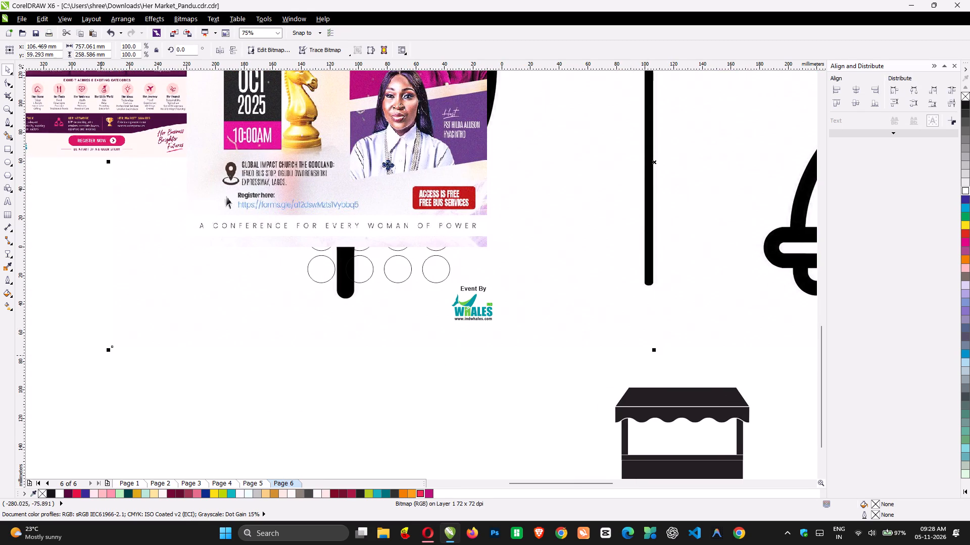
left_click_drag(108, 351, 566, 209)
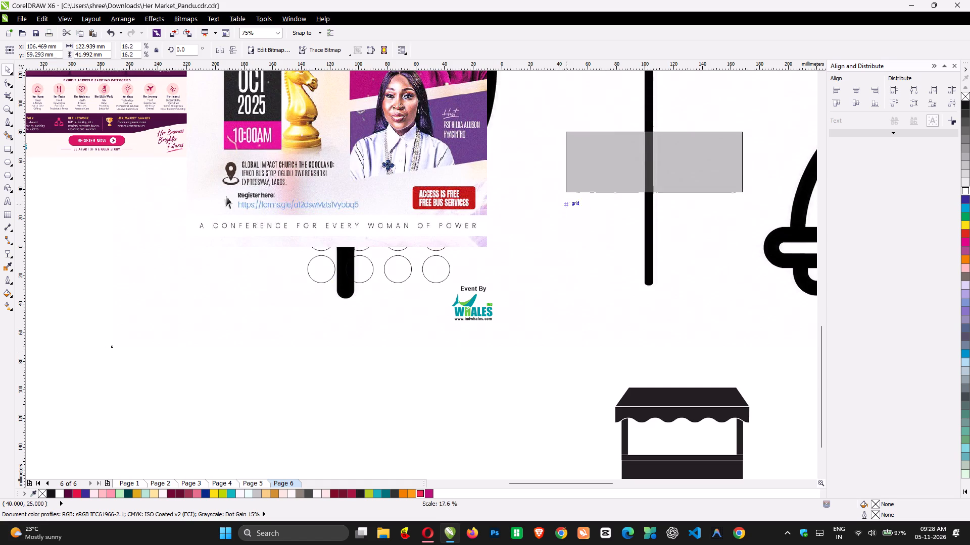
left_click_drag(566, 209, 566, 208)
left_click_drag(647, 151, 613, 281)
Trace the leaf and cloche bitmap into vectors with a Clipart outline trace, keeping background removal on.
right_click(613, 281)
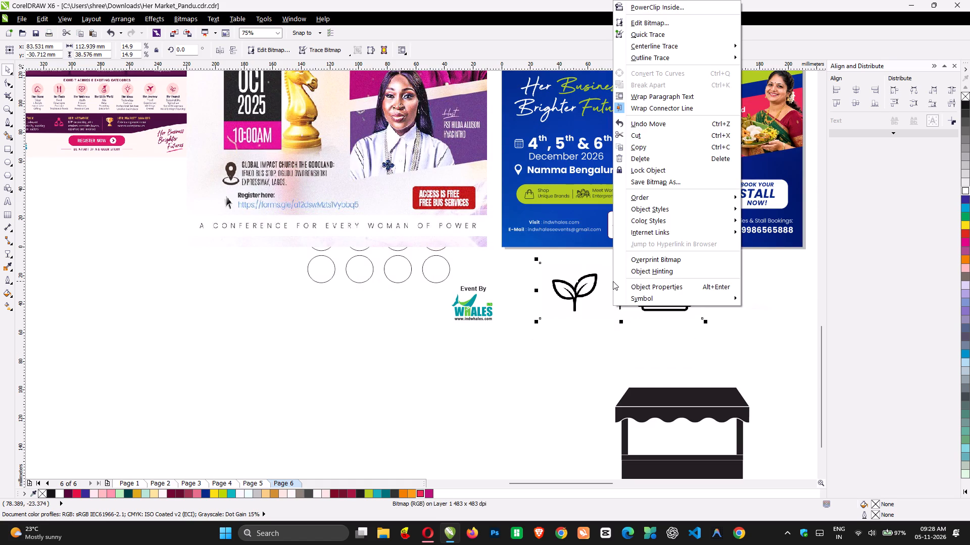
left_click(678, 60)
left_click(786, 93)
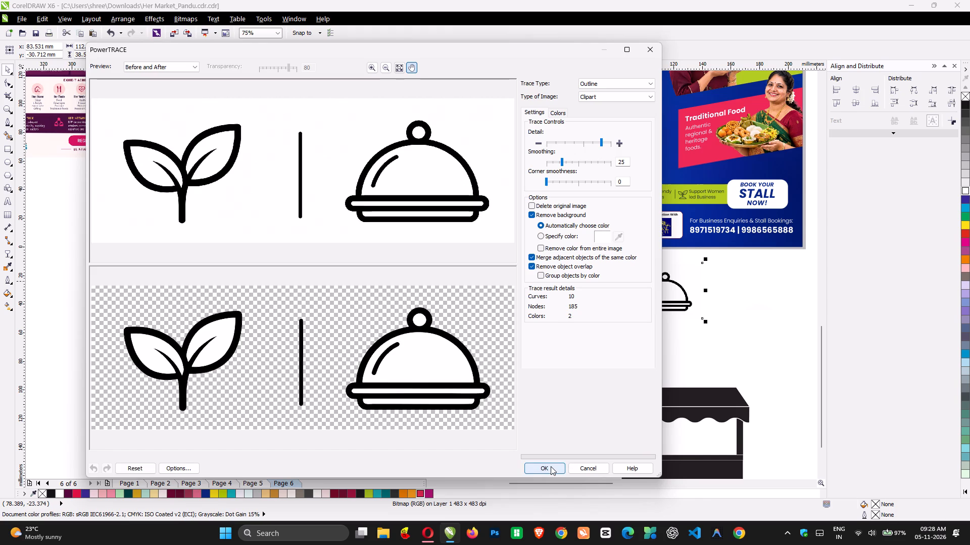
left_click(551, 466)
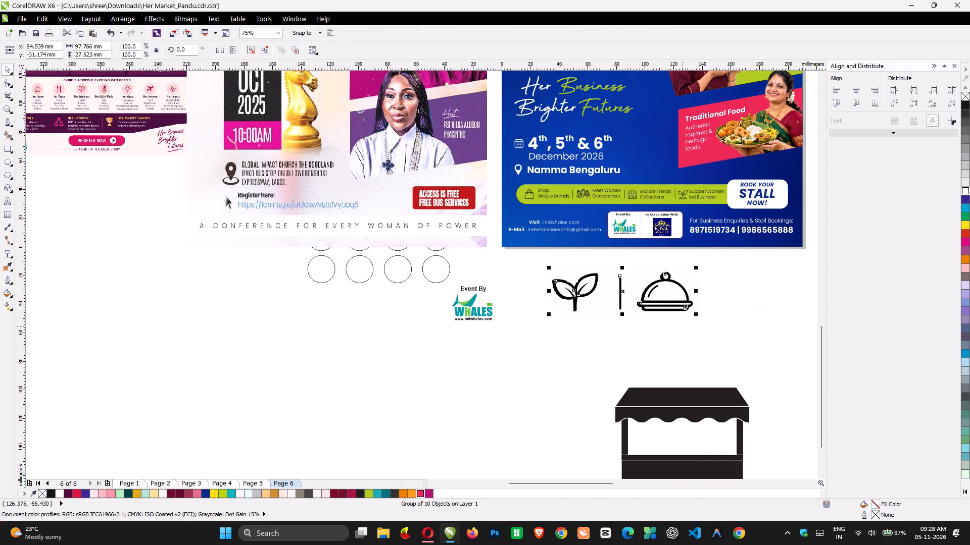
Move the traced icon group about 72 mm right and 10 mm up, and delete the original bitmap.
scroll(683, 326, "up", 1)
left_click_drag(674, 332, 776, 316)
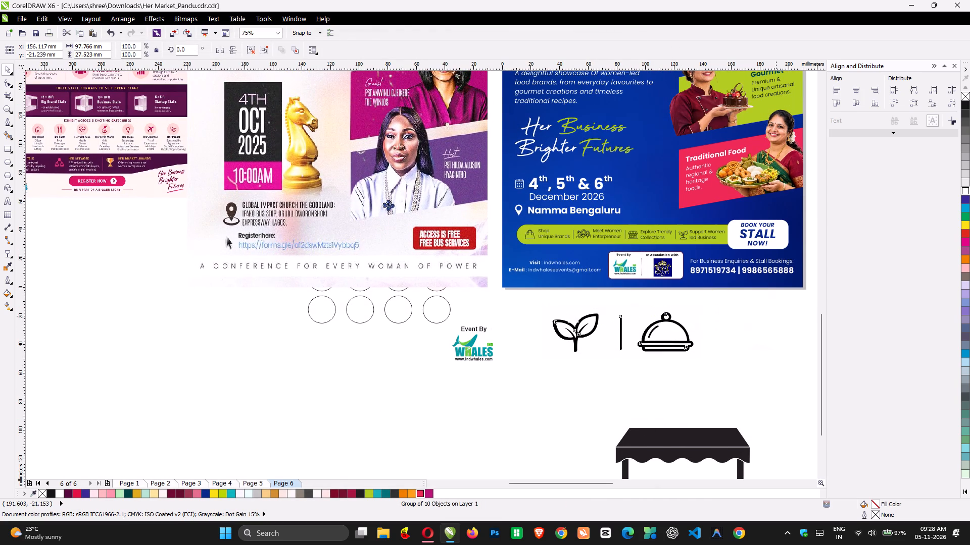
left_click(597, 327)
key("Delete")
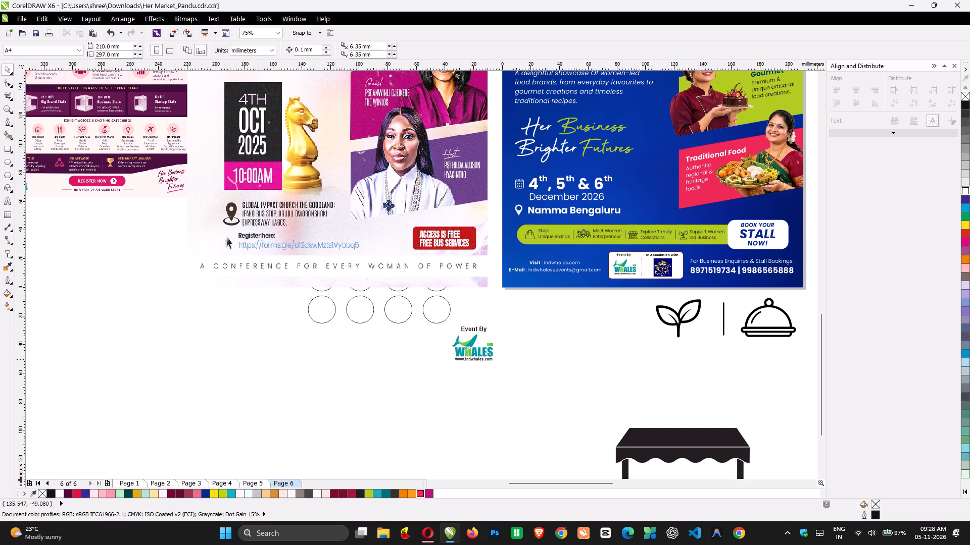
Delete the white fill shapes inside the traced cloche's dome, knob, rim and base.
scroll(699, 359, "left", 2)
scroll(699, 359, "up", 1)
key("z")
left_click_drag(403, 260, 726, 390)
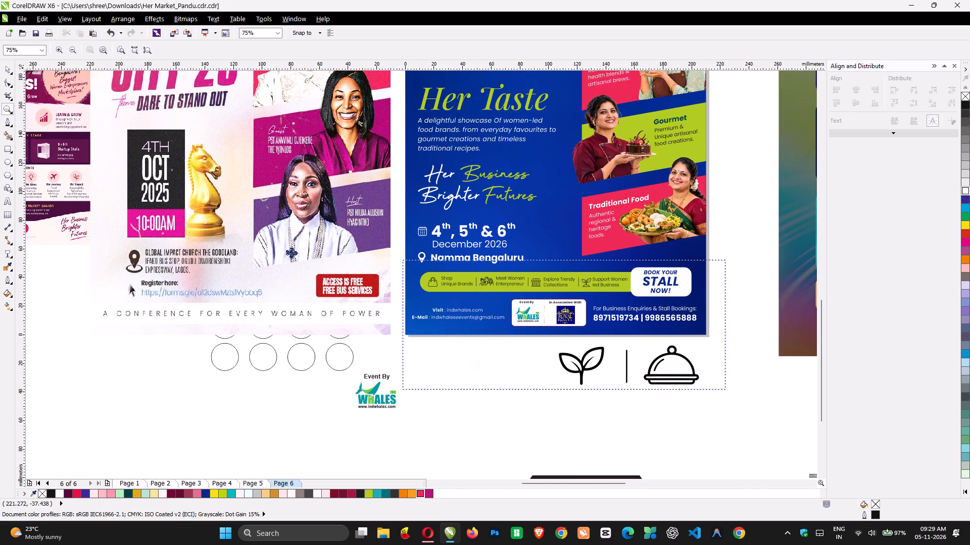
left_click_drag(726, 390, 733, 391)
key("space")
left_click(678, 363, "ctrl")
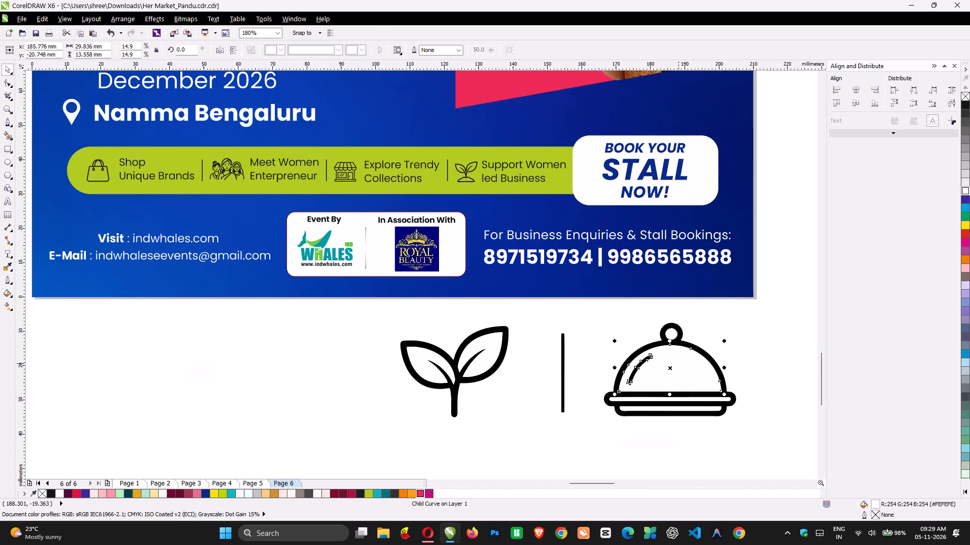
key("Delete")
left_click(673, 336, "ctrl")
key("Delete")
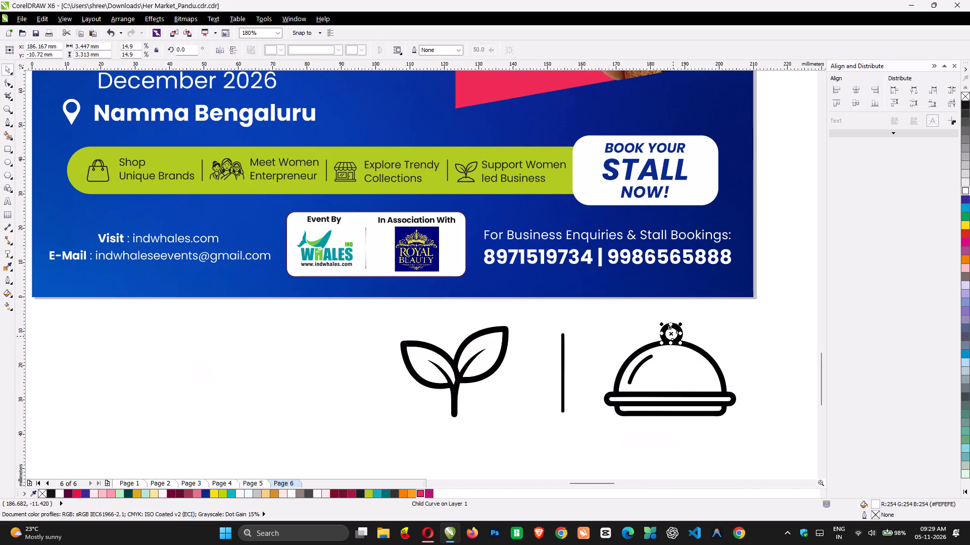
left_click(660, 398, "ctrl")
key("Delete")
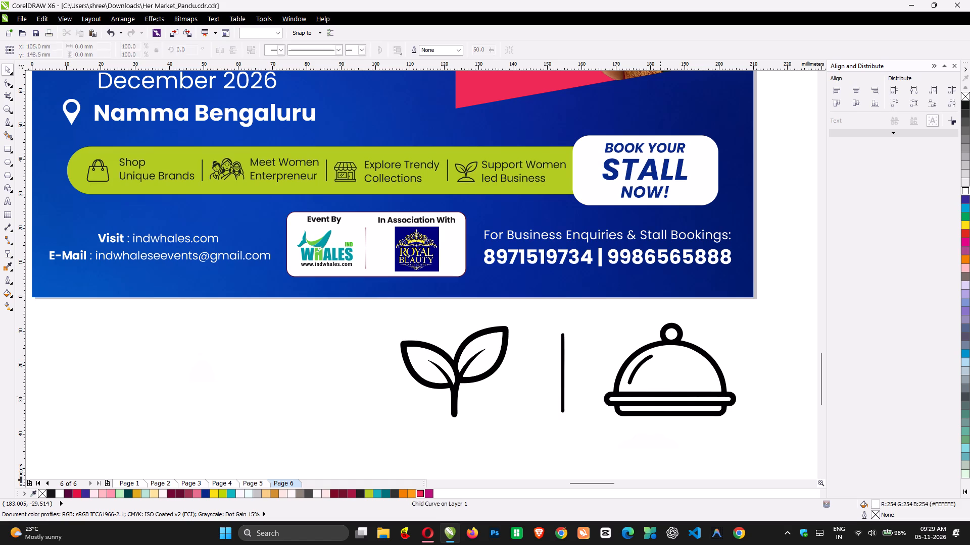
left_click(658, 410, "ctrl")
key("Delete")
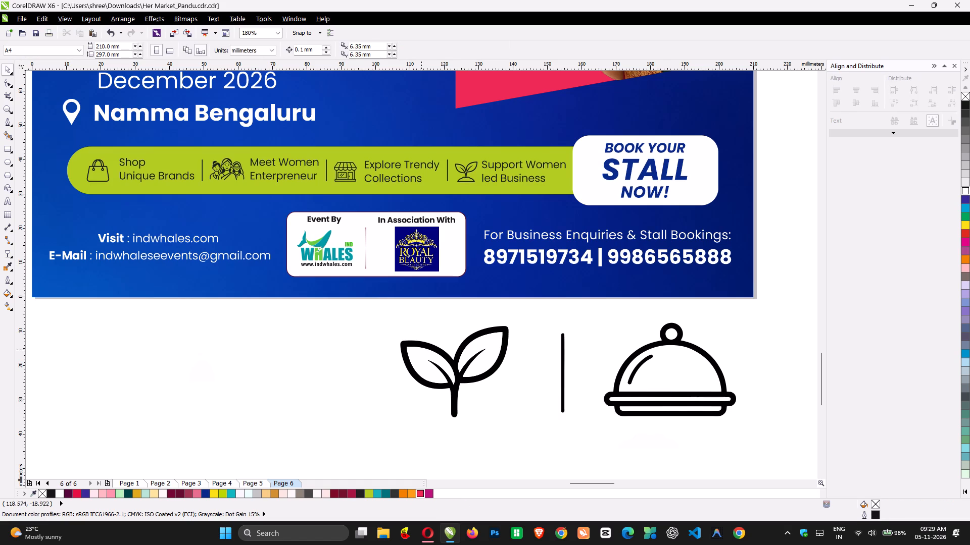
Delete the white fill shapes inside the two leaves of the traced leaf icon.
left_click(430, 355, "ctrl")
key("Delete")
left_click(486, 343, "ctrl")
key("Delete")
Ungroup the poster's nested footer groups until the shopping bag icon separates from its Shop Unique Brands label.
scroll(486, 343, "right", 2)
scroll(486, 343, "up", 1)
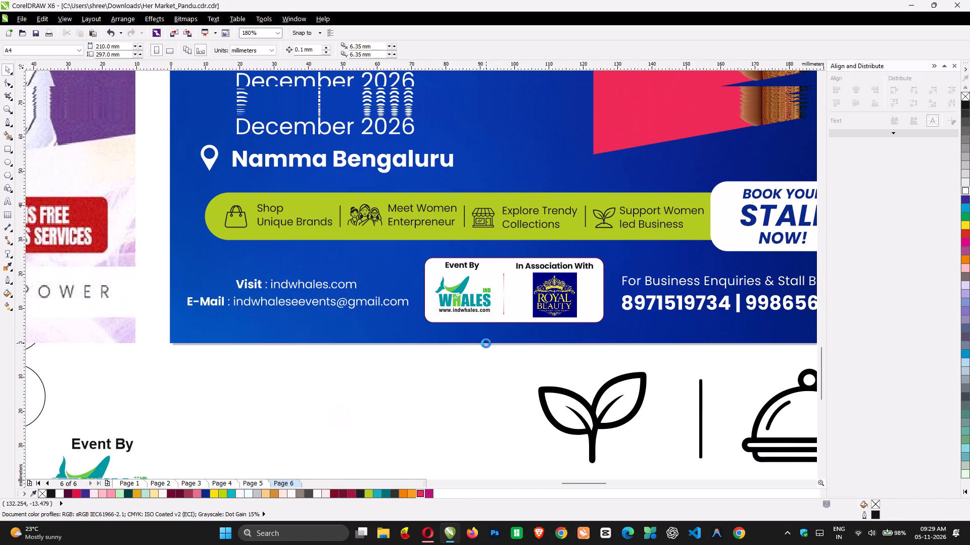
left_click(240, 225)
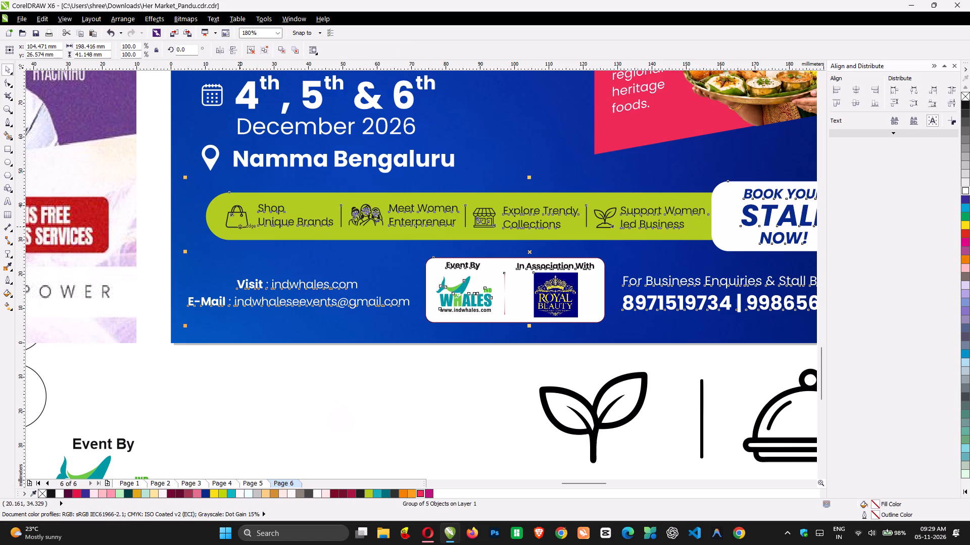
key("ctrl+u")
left_click(323, 434)
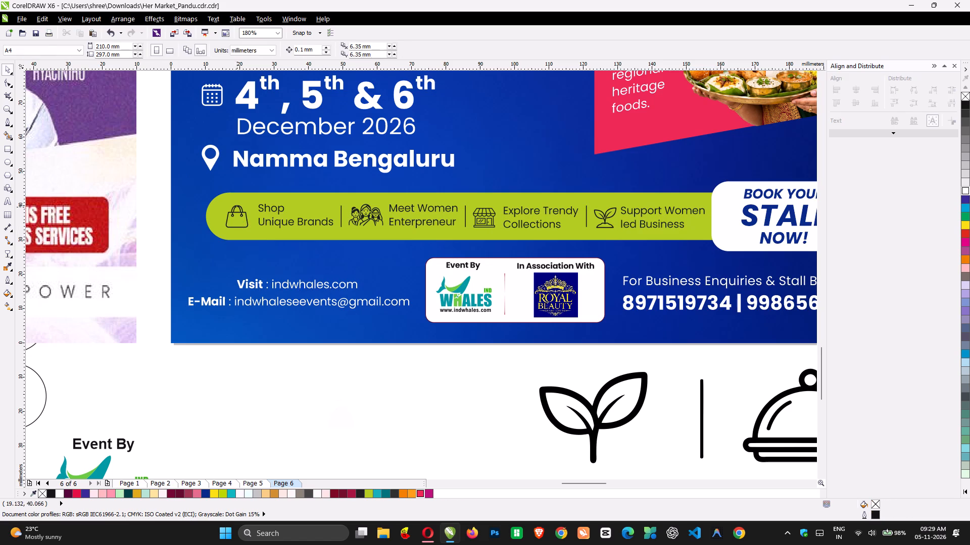
left_click(237, 207)
key("ctrl+u")
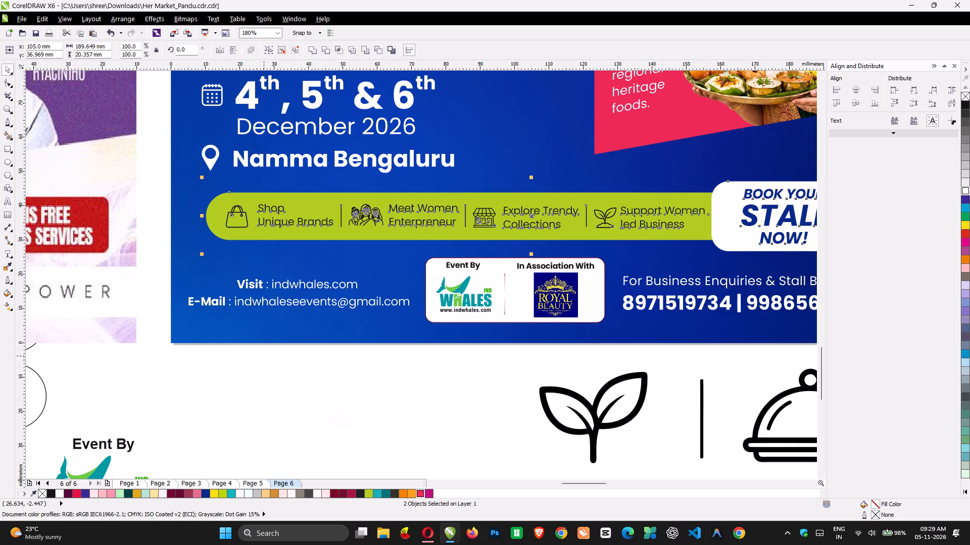
left_click(267, 417)
left_click(244, 212)
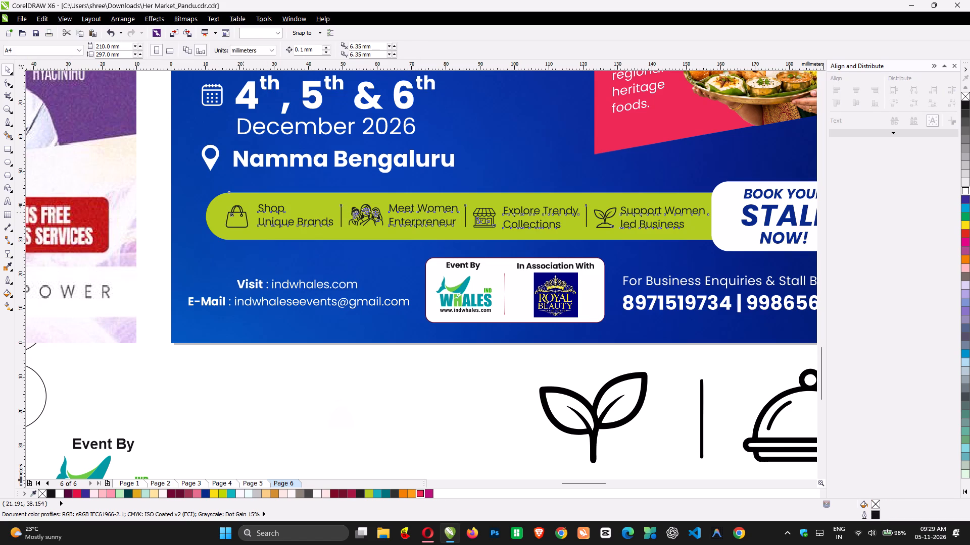
key("ctrl+u")
left_click(264, 387)
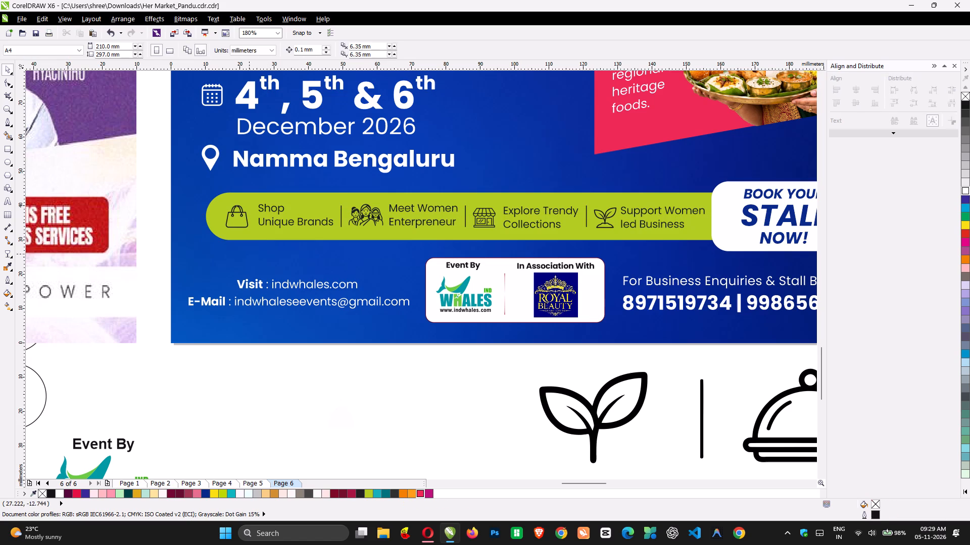
left_click(243, 211)
key("ctrl+u")
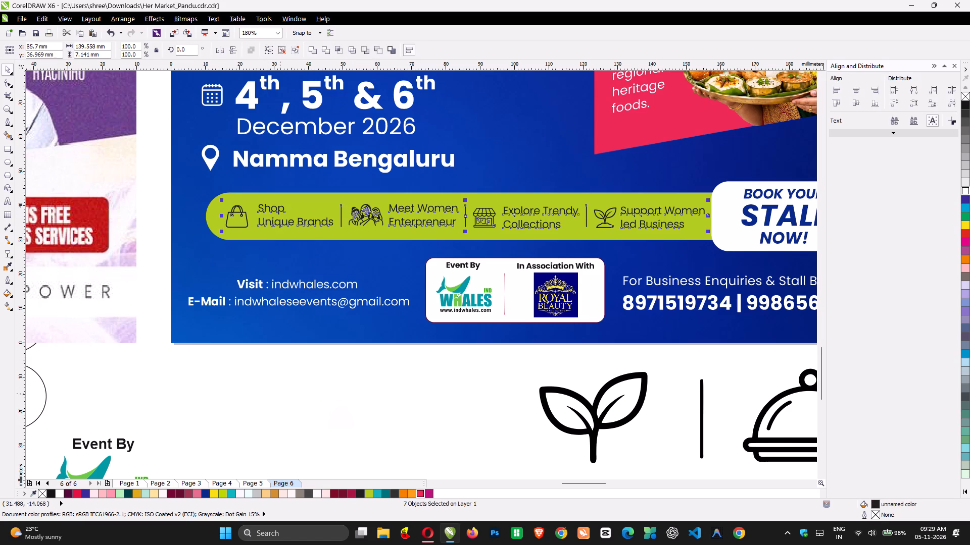
left_click(280, 394)
left_click(238, 210)
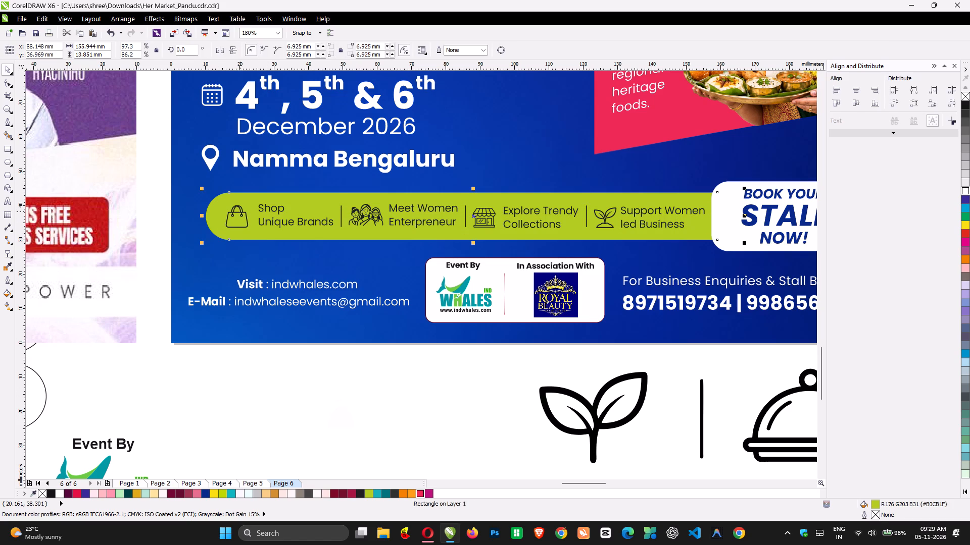
left_click(241, 211)
key("ctrl+u")
left_click(278, 371)
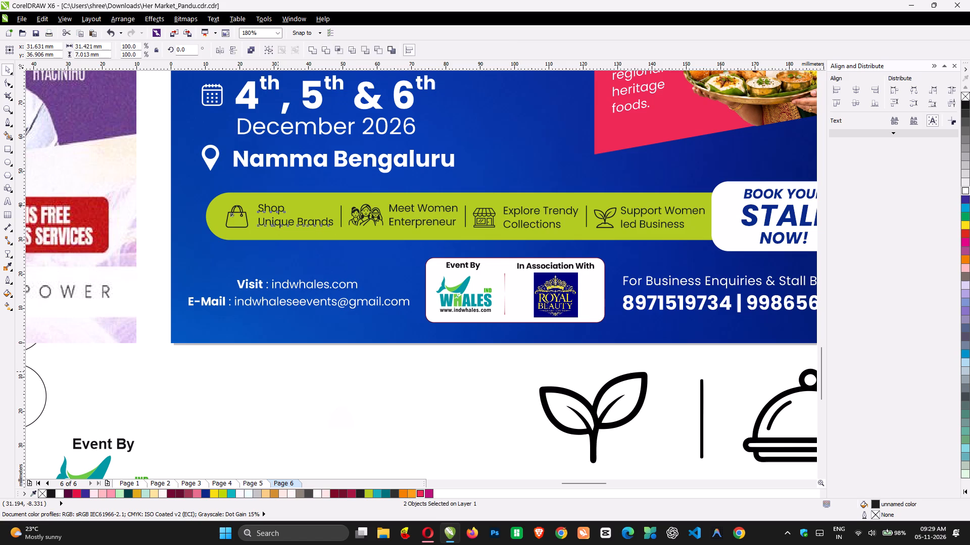
Delete the shopping bag icon from the green feature strip.
left_click(242, 213)
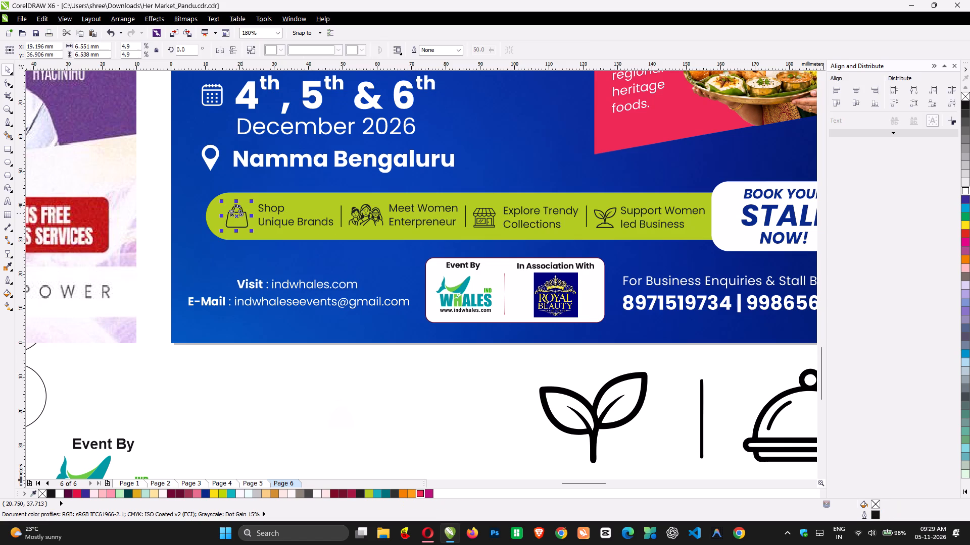
key("Delete")
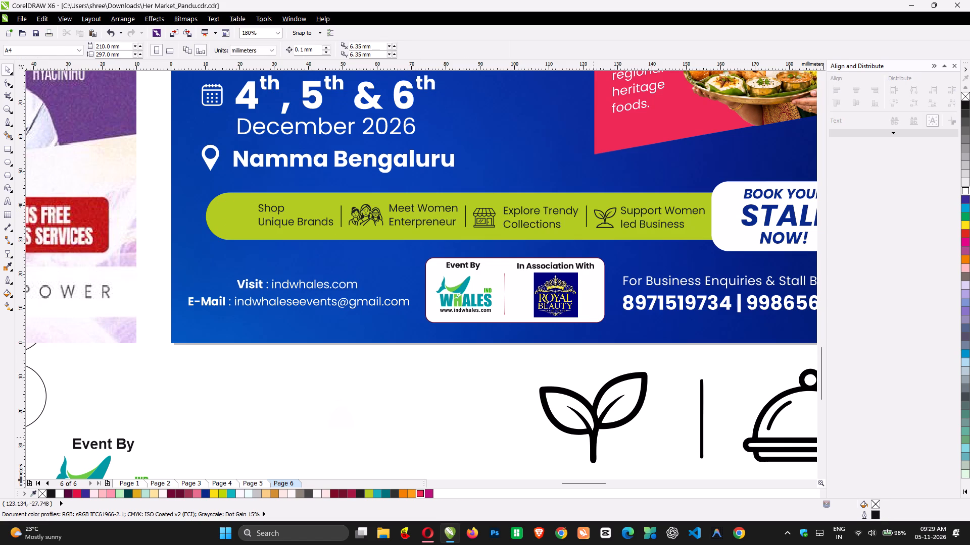
Ungroup the traced leaf, divider and cloche artwork below the poster.
left_click(594, 438)
key("ctrl+u")
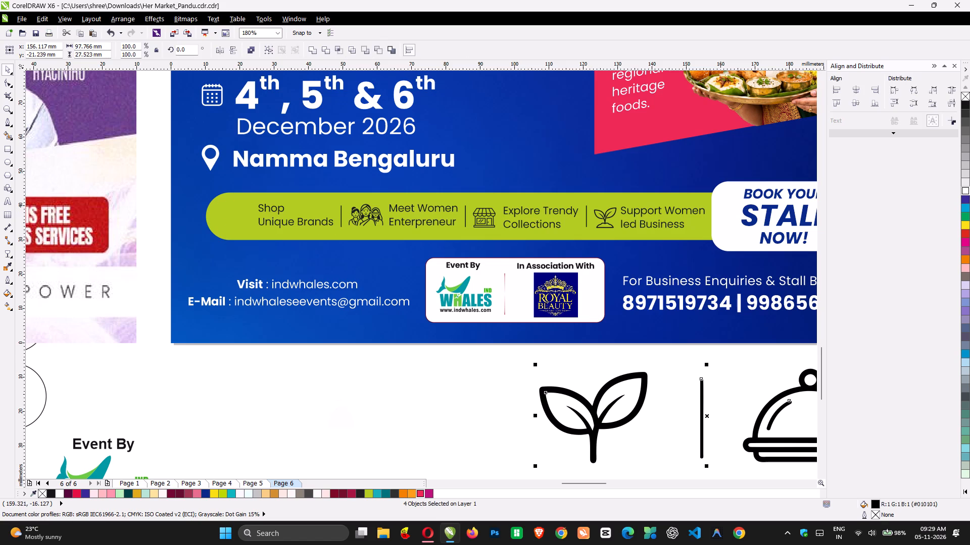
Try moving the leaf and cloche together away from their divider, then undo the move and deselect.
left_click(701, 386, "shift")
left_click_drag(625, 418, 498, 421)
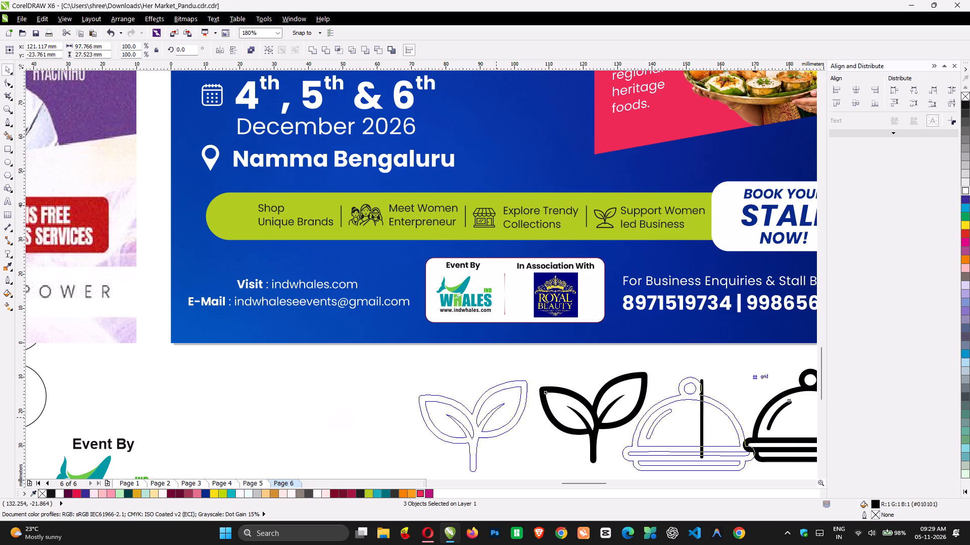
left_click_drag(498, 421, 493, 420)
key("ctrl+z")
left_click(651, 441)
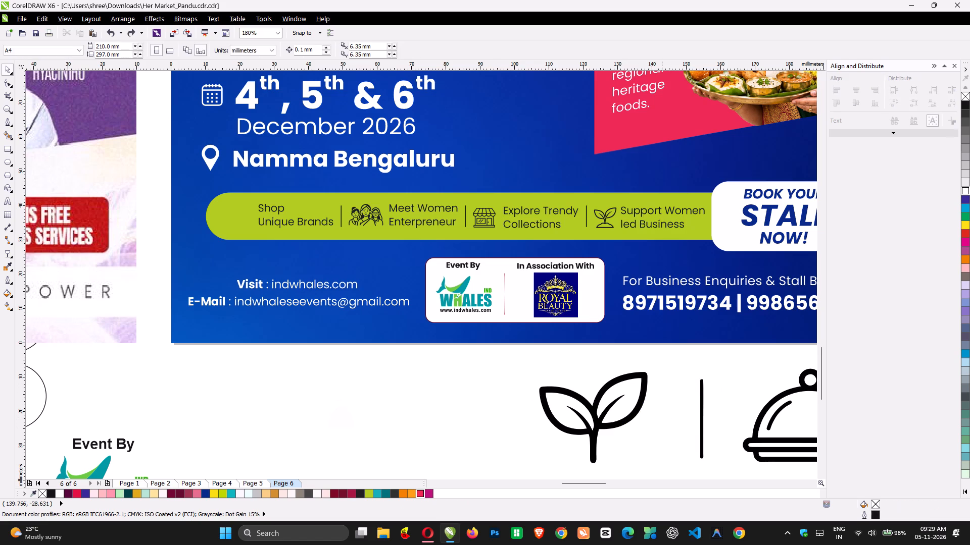
Place the leaf icon before the Shop Unique Brands label, scaled to about 8.2 mm wide, centred vertically on the strip and nudged 0.6 mm right, 0.2 mm up.
left_click_drag(642, 378, 282, 178)
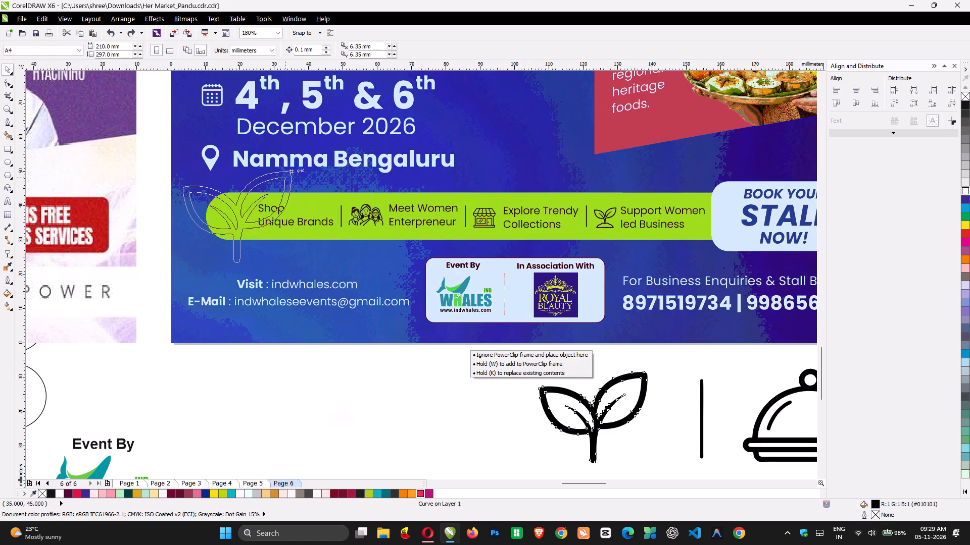
left_click_drag(282, 178, 281, 167)
left_click_drag(290, 254, 251, 223)
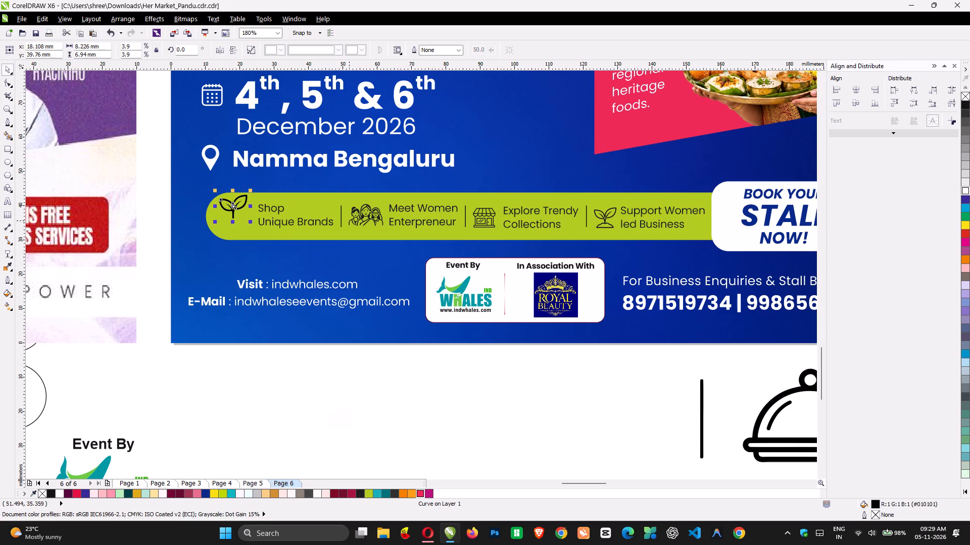
left_click(358, 214, "shift")
key("e")
left_click(358, 214, "shift")
key("shift+Right")
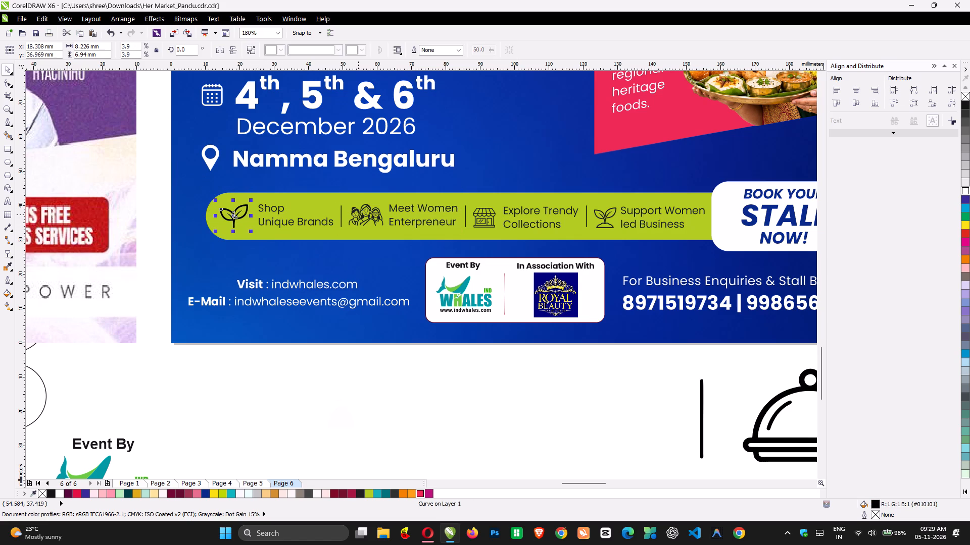
key("shift+Right")
key("shift+Right")
key("Up")
key("Up")
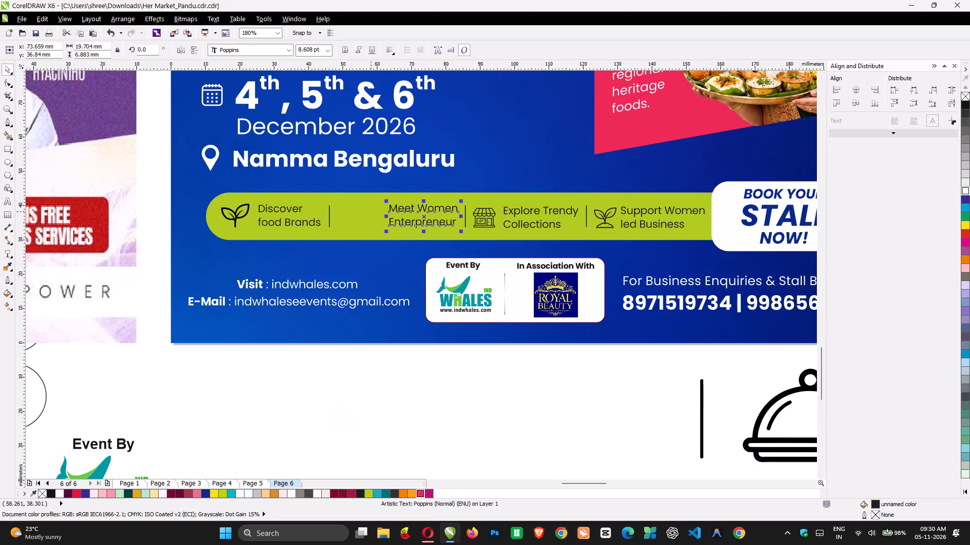
Replace the Meet Women Enterpreneur label with "Taste Unique Flavours", breaking the line before "Flavours".
key("F8")
key("ctrl+a")
type("Taste")
key("space")
type("Unique")
key("Return")
type("Flavoir")
key("BackSpace")
key("BackSpace")
type("urs")
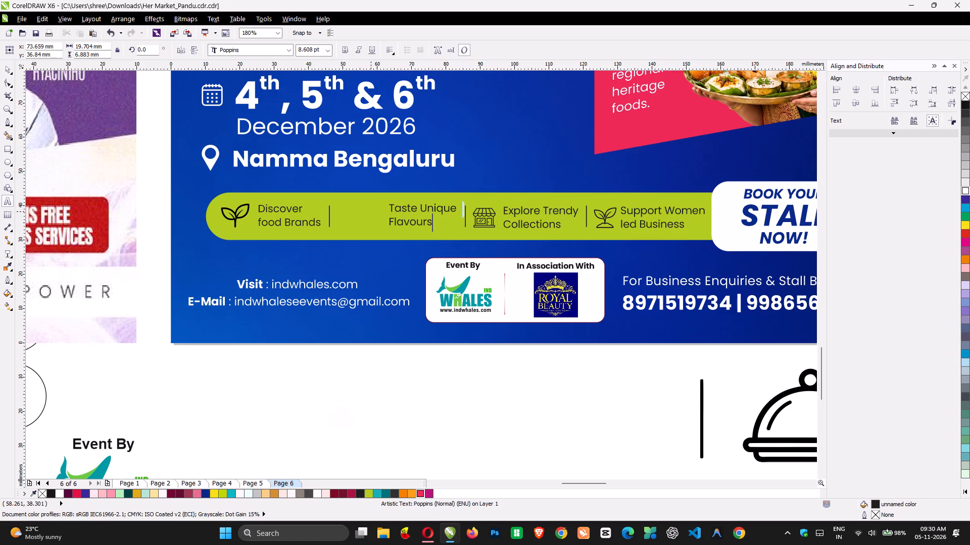
left_click(10, 66)
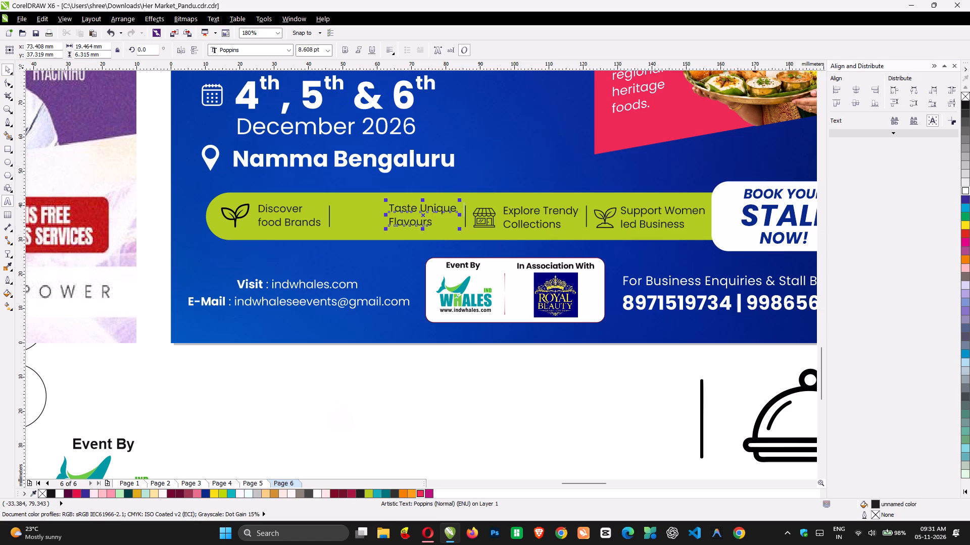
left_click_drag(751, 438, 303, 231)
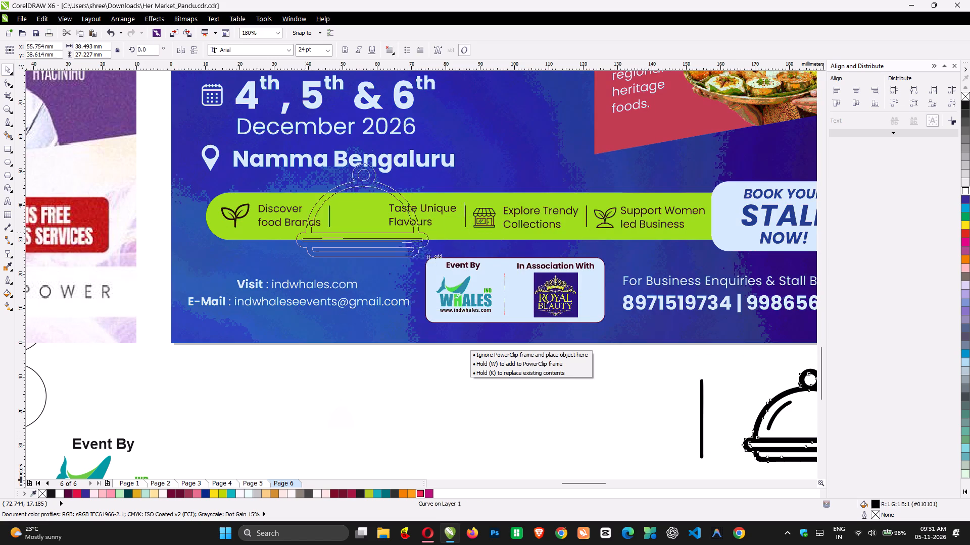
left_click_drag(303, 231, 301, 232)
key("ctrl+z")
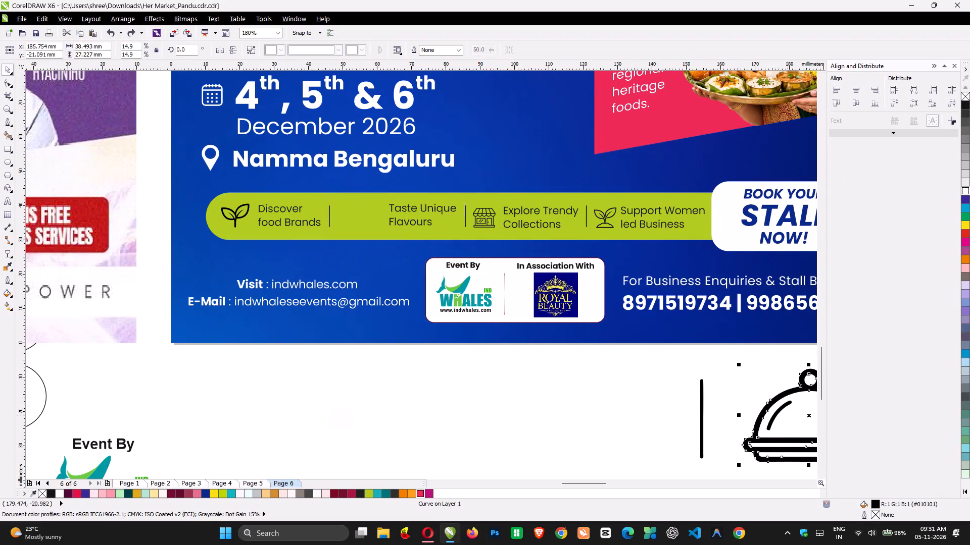
Weld the cloche outline and its inner highlight below the poster into a single curve.
left_click(788, 404, "shift")
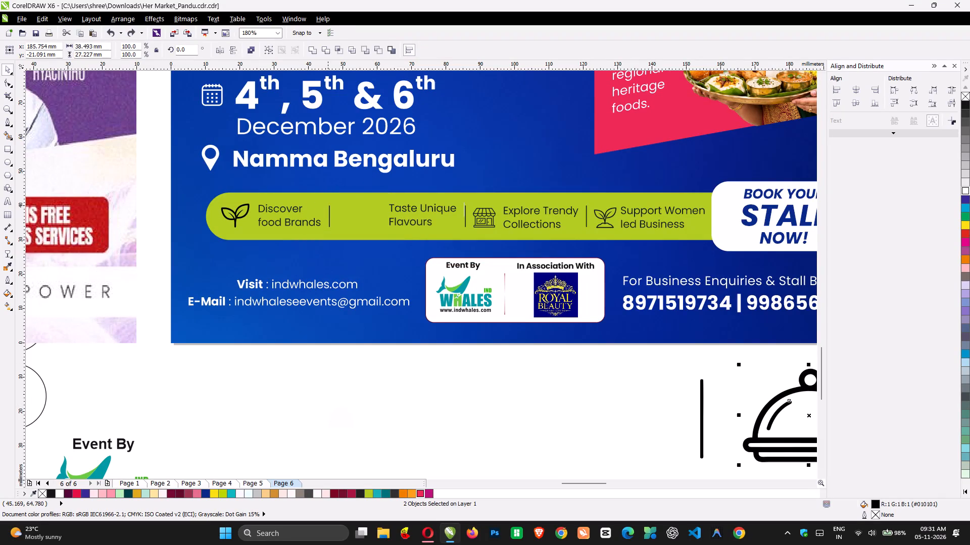
left_click(311, 49)
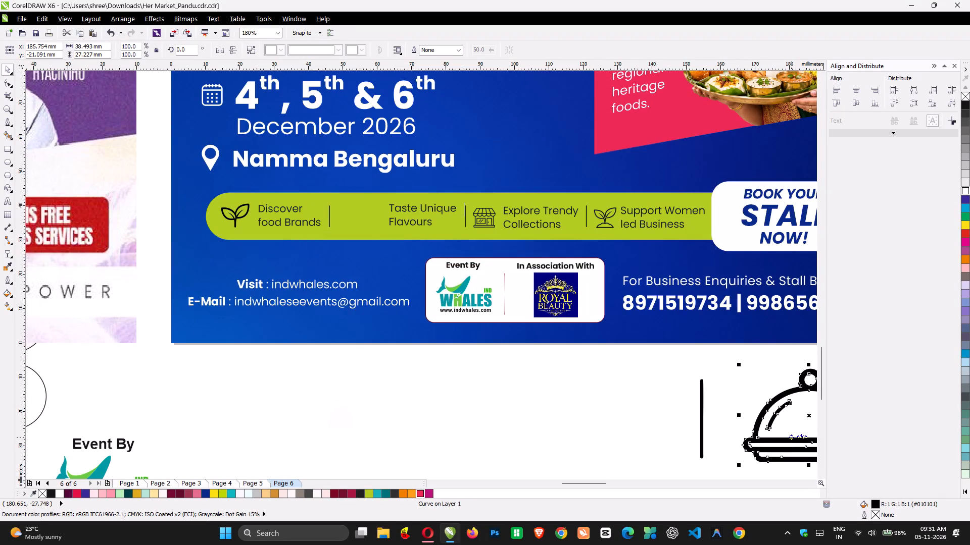
Place the cloche icon between the first divider and the Taste Unique Flavours label, scaled to about 8.3 mm wide.
left_click_drag(791, 439, 335, 236)
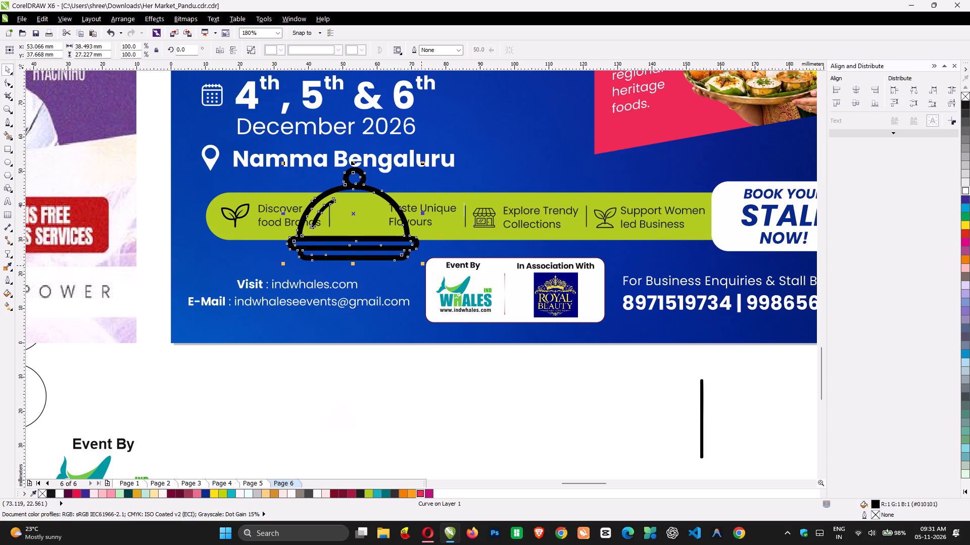
left_click_drag(421, 265, 369, 249)
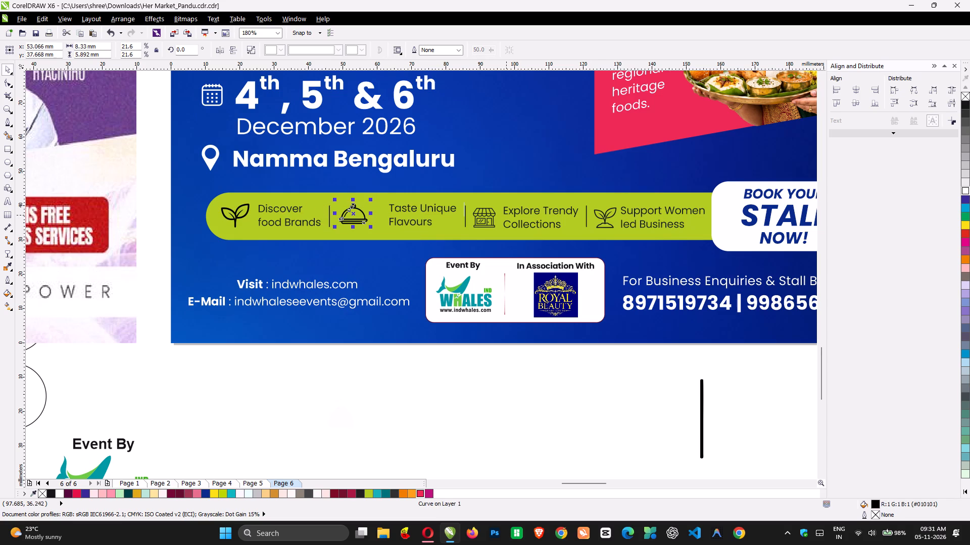
Apply the store icon's uniform fill (C 0, M 0, Y 0, K 96) to the cloche icon and the leaf icon.
left_click(479, 212)
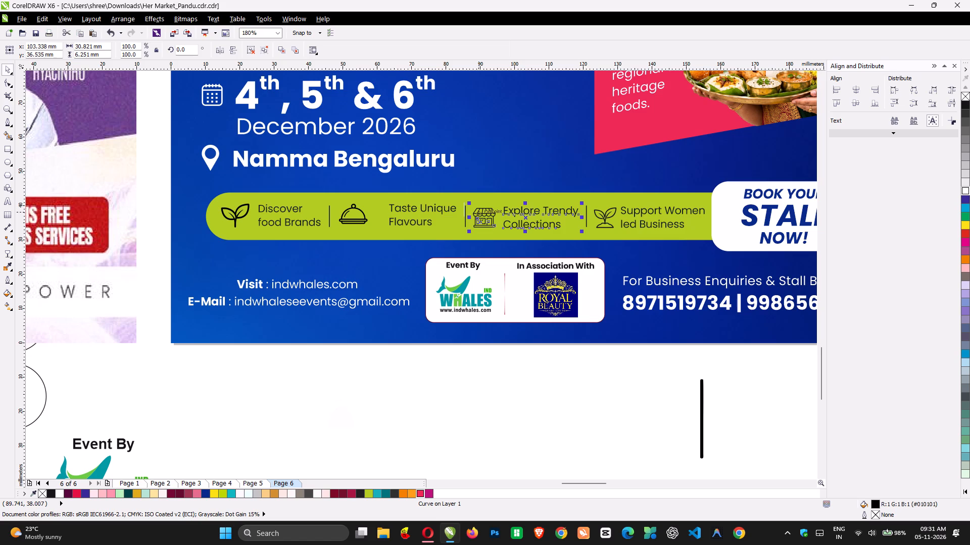
left_click(477, 212, "ctrl")
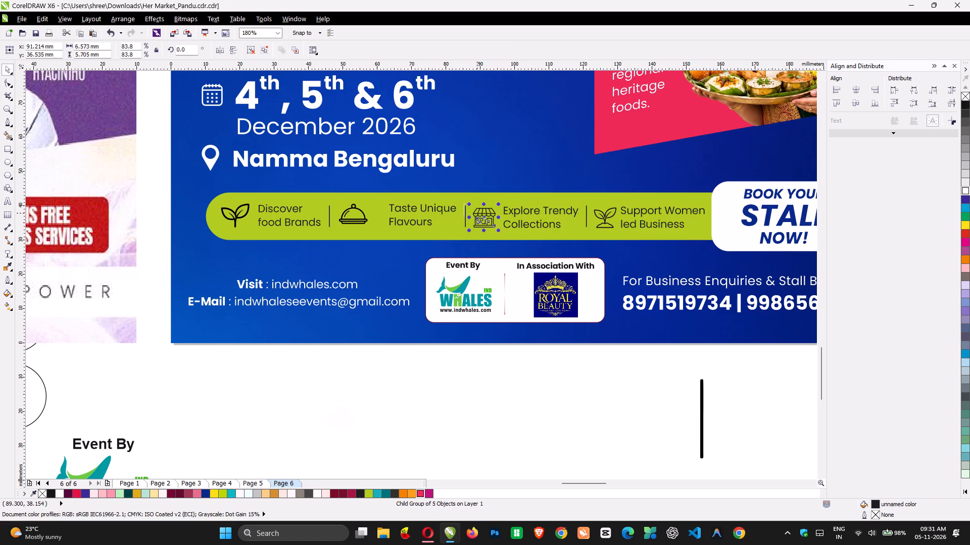
key("shift+F11")
key("Return")
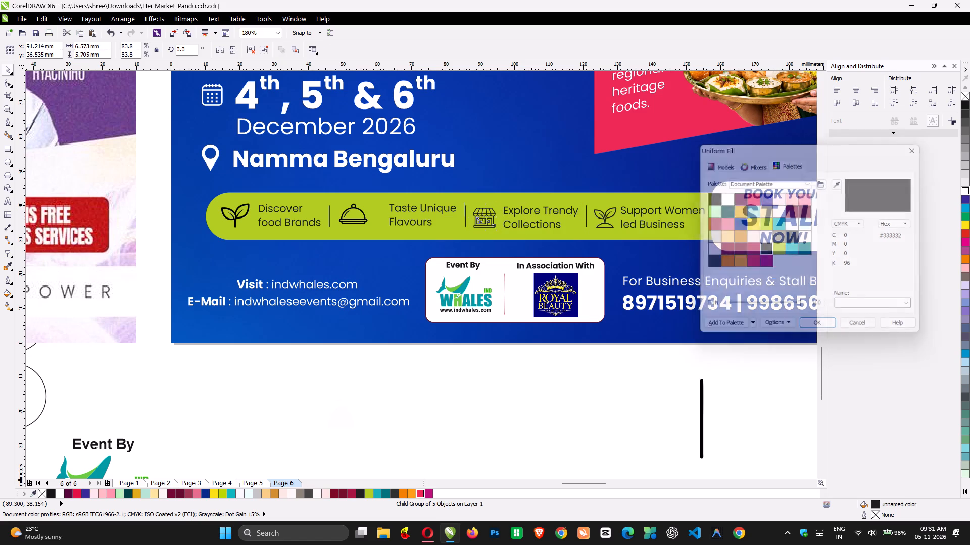
left_click(350, 221)
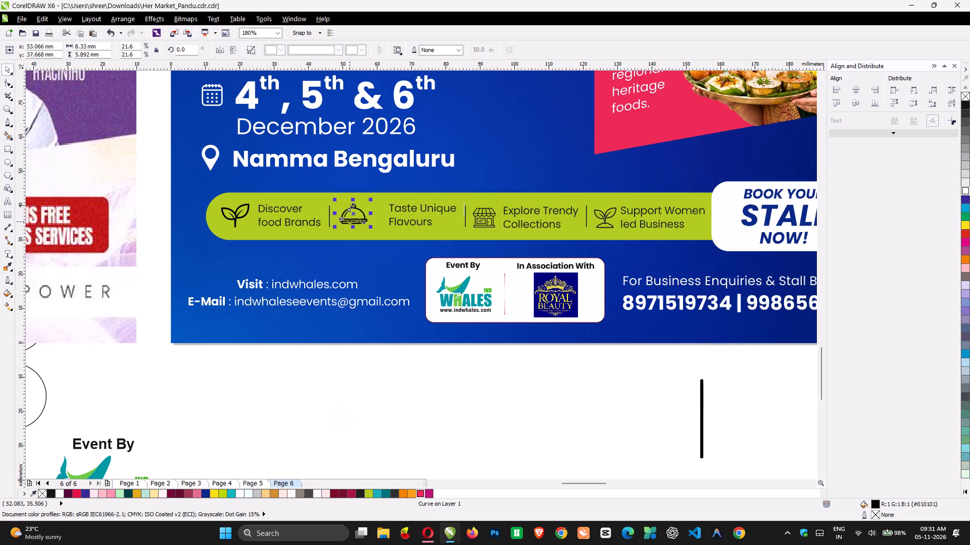
key("ctrl+r")
left_click(236, 215)
key("ctrl+r")
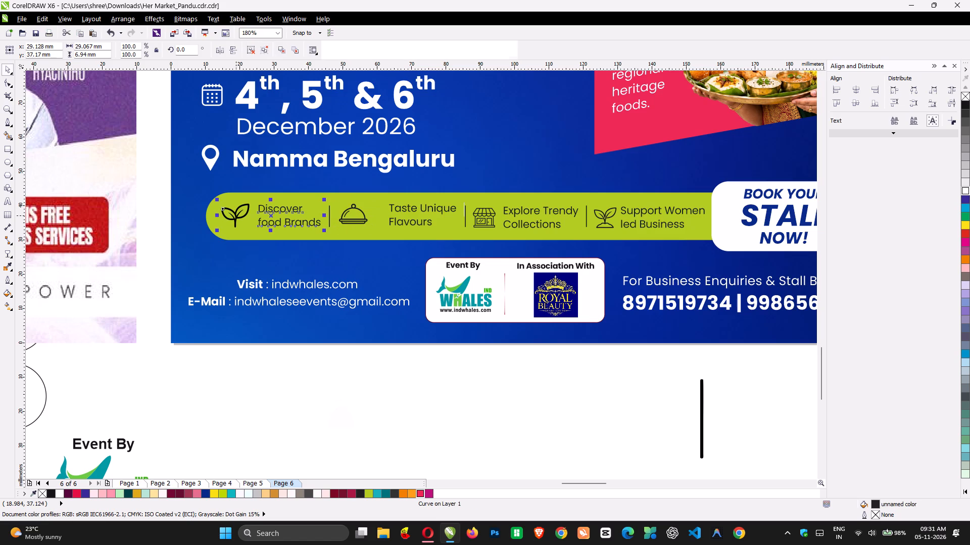
left_click(410, 430)
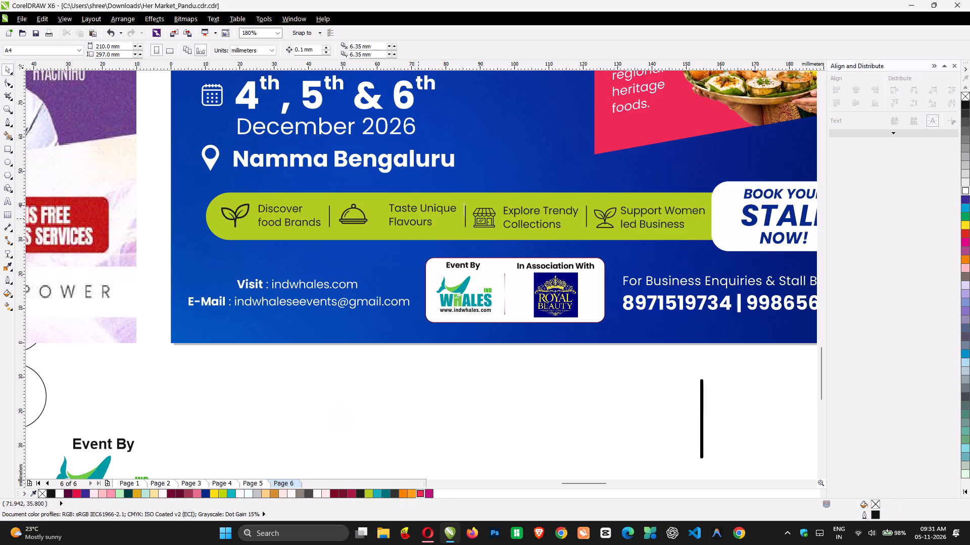
Move the Taste Unique Flavours label about 3.1 mm closer to the cloche icon, align their centres vertically and group the two.
left_click_drag(417, 221, 407, 222)
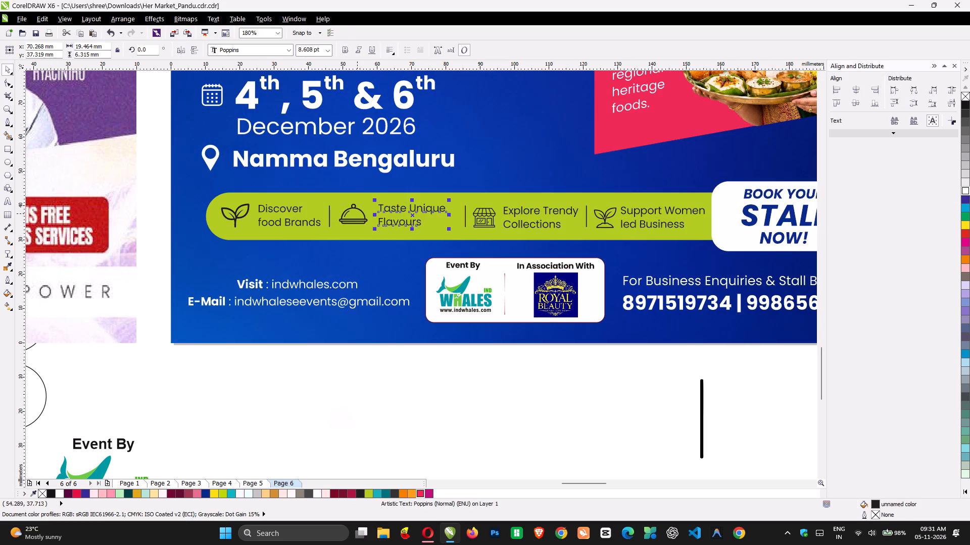
left_click(357, 215, "shift")
left_click(357, 215, "shift")
left_click(356, 222, "shift")
key("e")
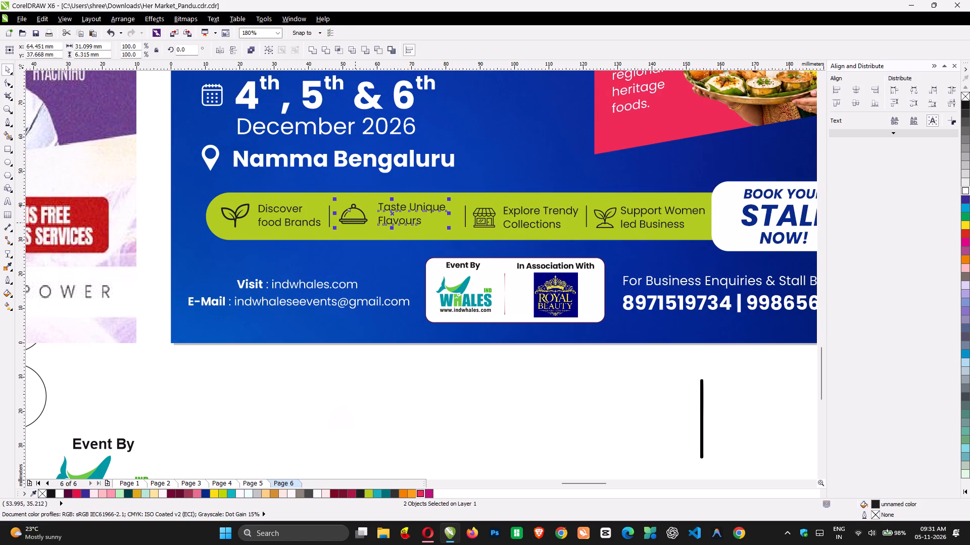
key("ctrl+g")
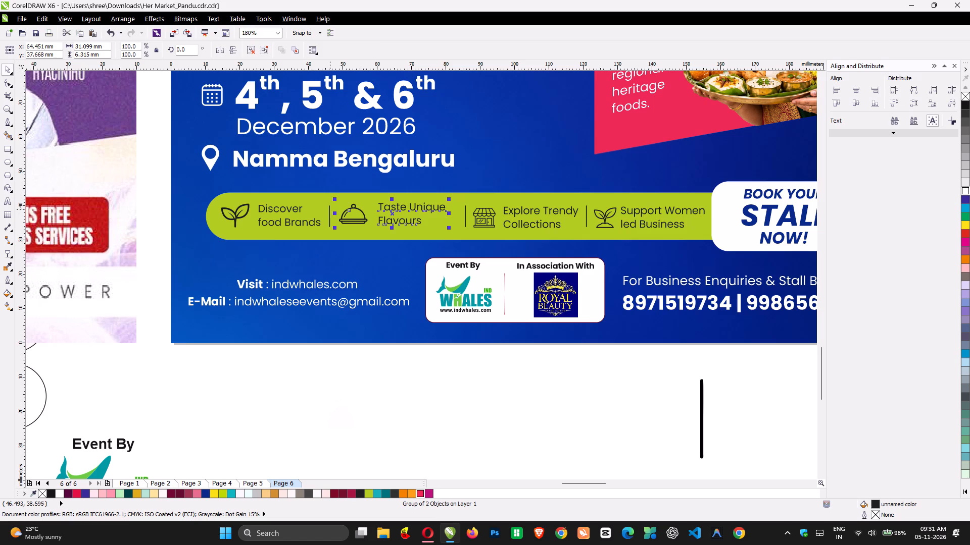
Align the Taste Unique Flavours group, the first divider and the Discover food Brands group on a common vertical centre.
left_click(330, 209, "shift")
left_click(310, 220, "shift")
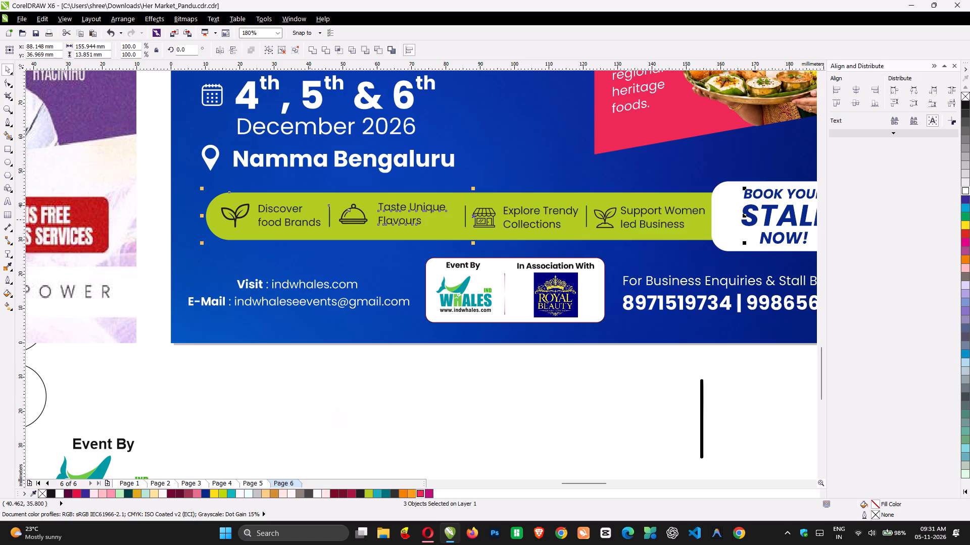
left_click(309, 221, "shift")
left_click(313, 237, "shift")
key("e")
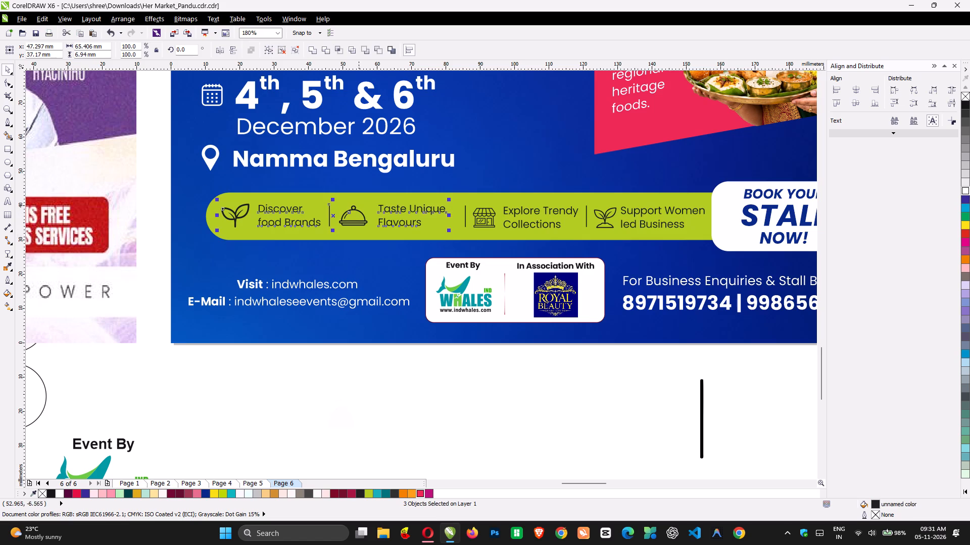
left_click(362, 387)
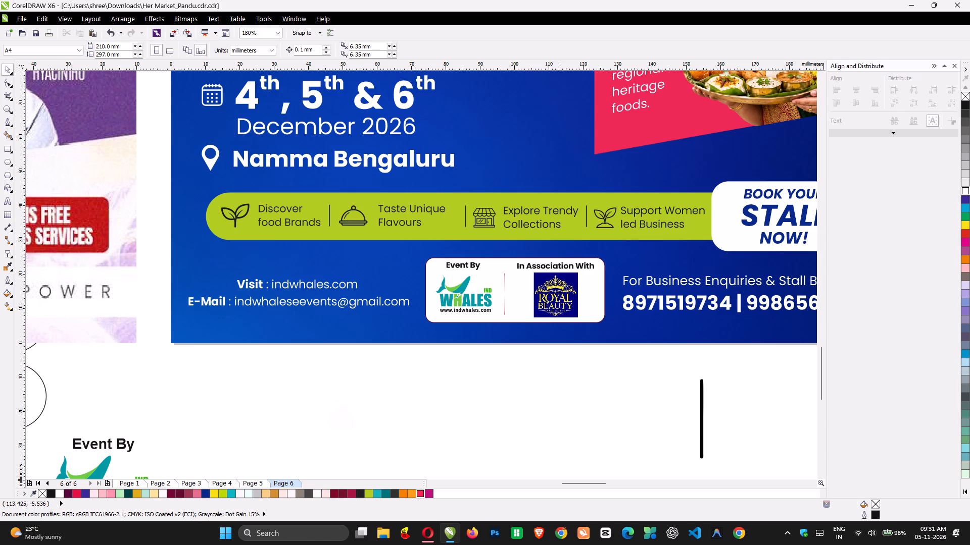
Reword the Explore Trendy Collections label as Explore food Stalls on two lines, following the ChatGPT poster reference.
key("alt+Tab")
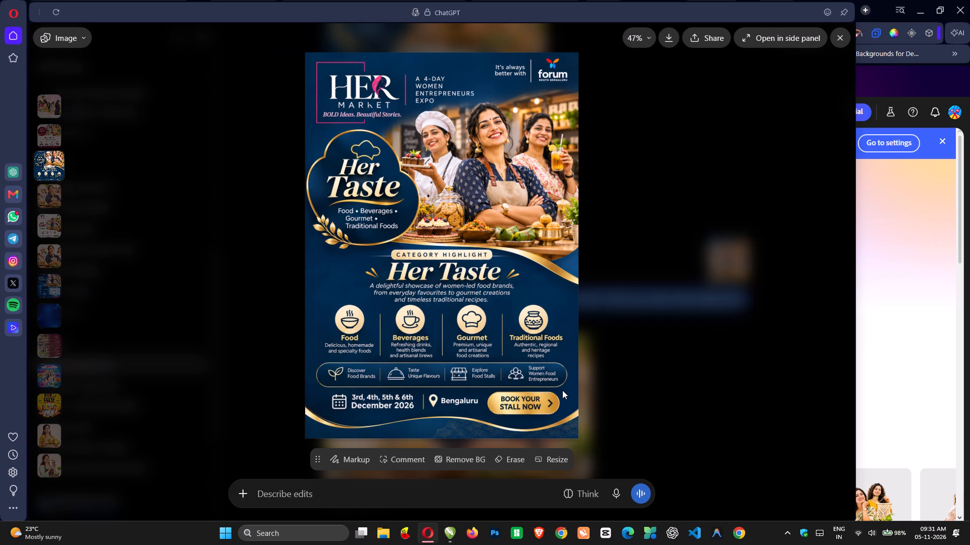
key("alt+Tab")
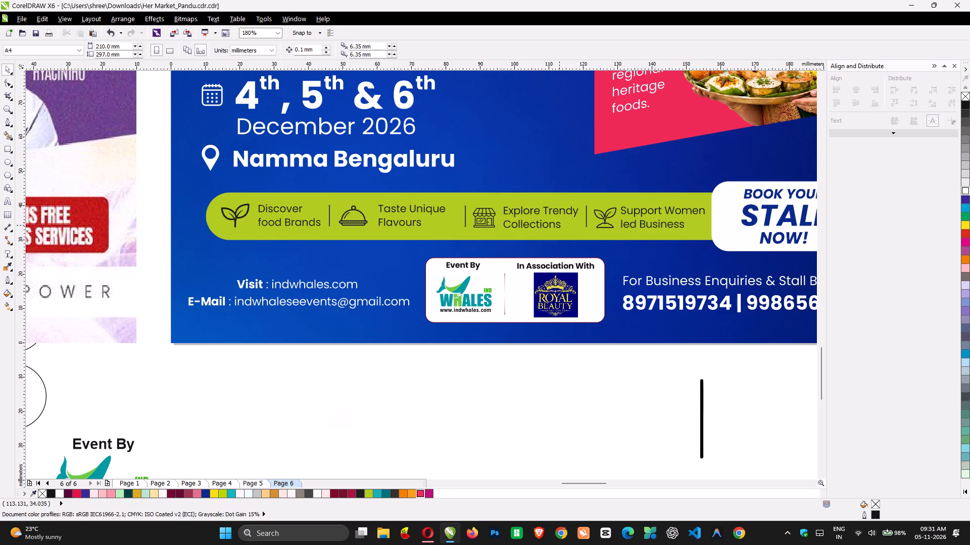
key("F8")
left_click_drag(545, 209, 576, 245)
type("food")
key("Return")
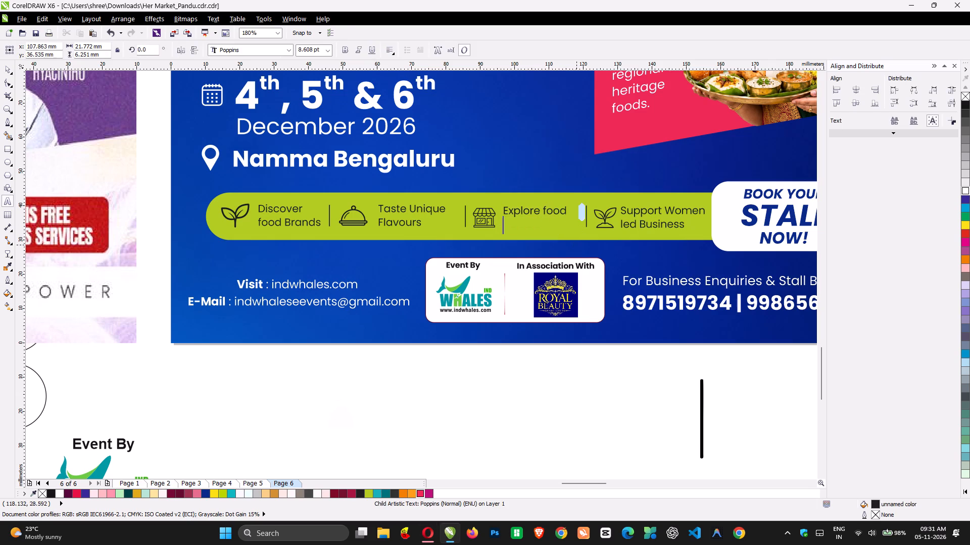
key("c")
key("alt+Tab")
key("alt+Tab")
key("BackSpace")
type("Stalls")
key("alt+Tab")
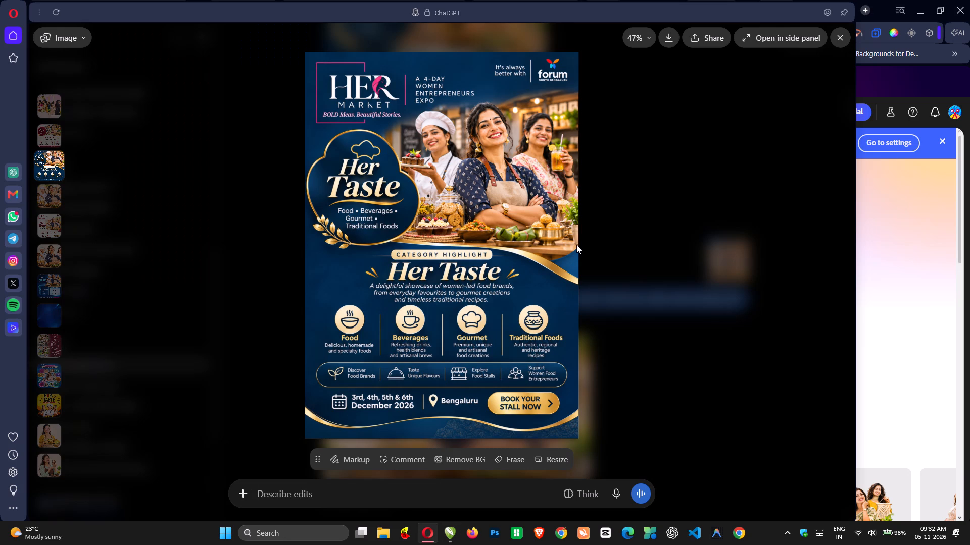
key("alt+Tab")
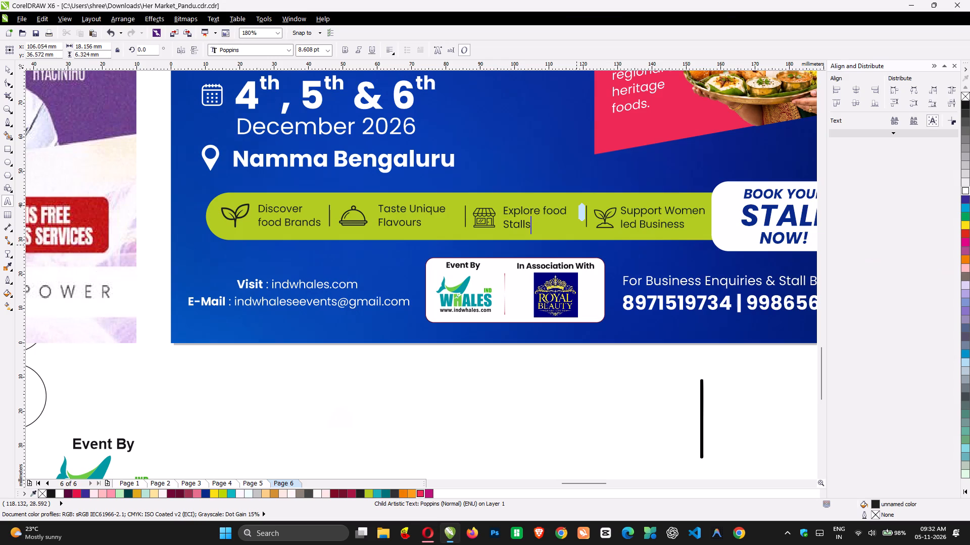
Replace the word led with food in the Support Women led Business label, checking the ChatGPT poster reference.
scroll(576, 245, "left", 1)
key("alt+Tab")
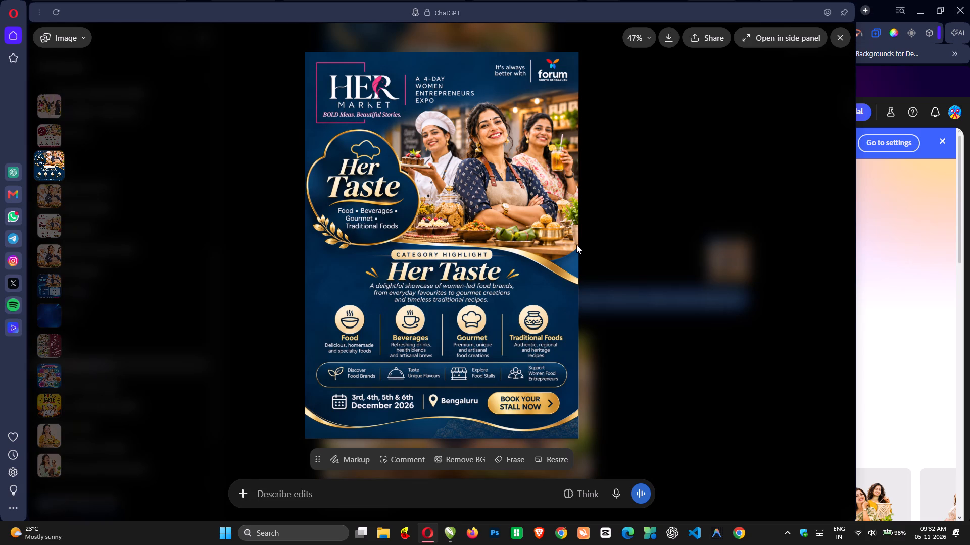
key("alt+Tab")
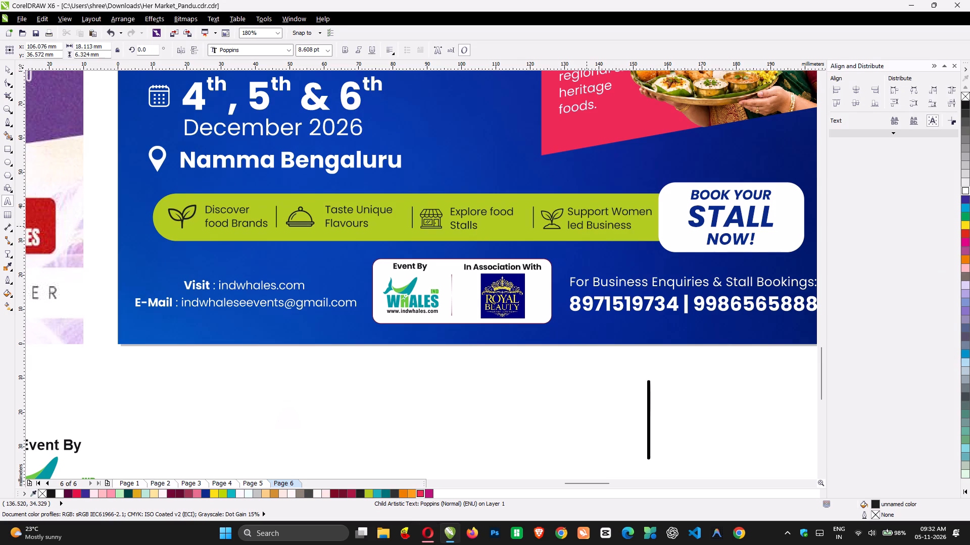
left_click_drag(586, 226, 569, 227)
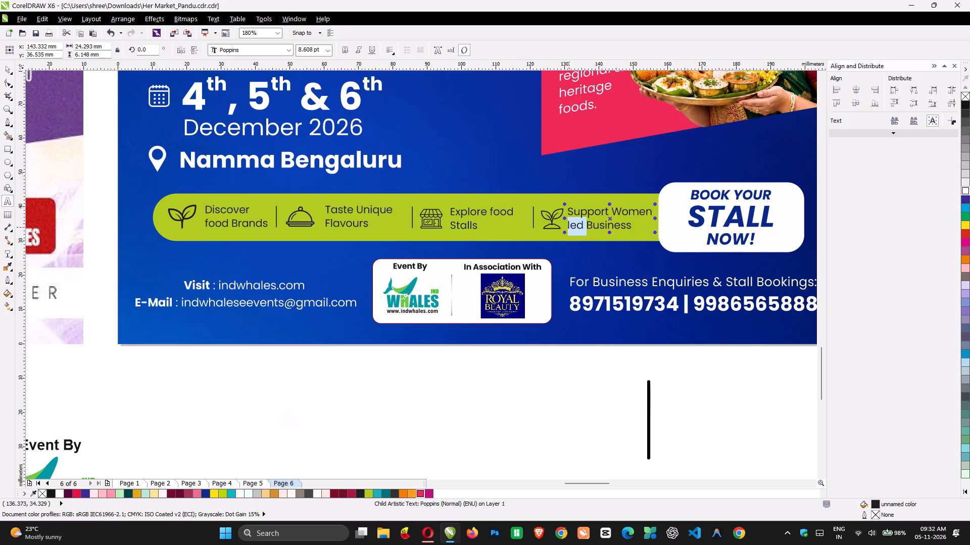
type("food")
key("space")
key("alt+Tab")
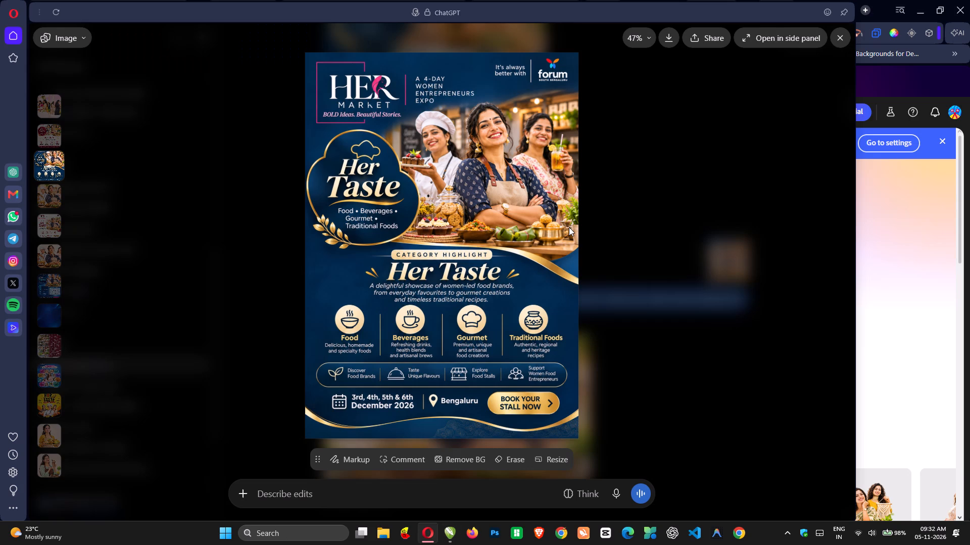
key("alt+Tab")
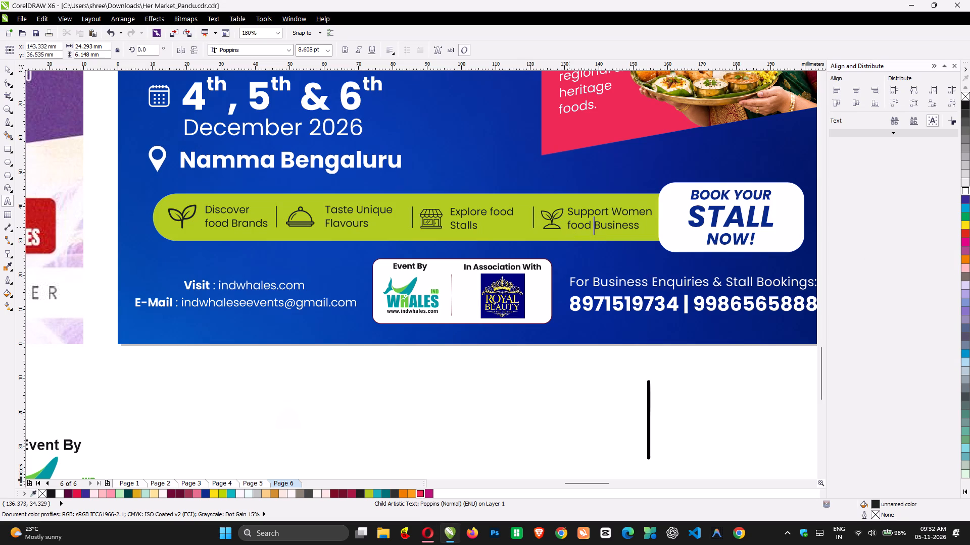
Replace the word Business with Enterprenure at the end of the Support Women label.
key("shift+Page_Down")
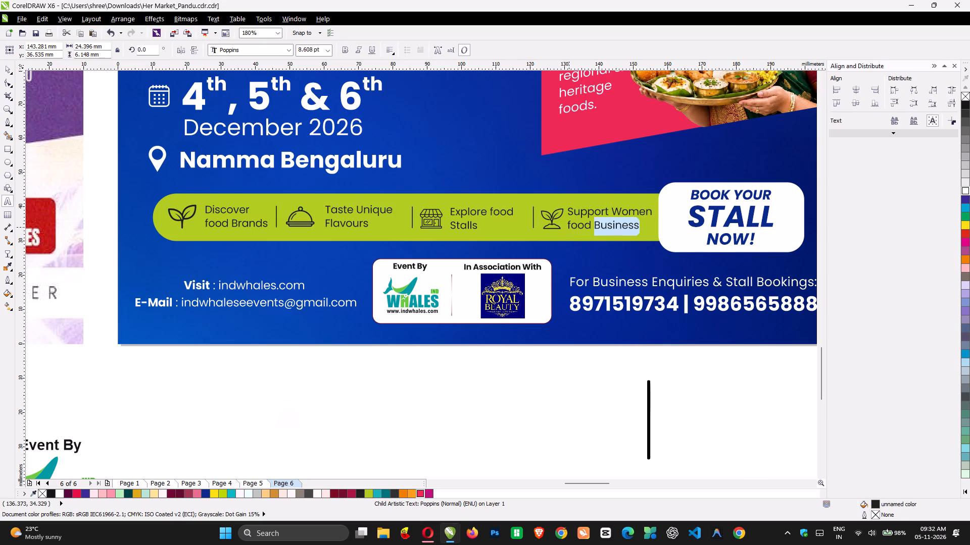
key("shift+e")
type("nterprenure")
key("space")
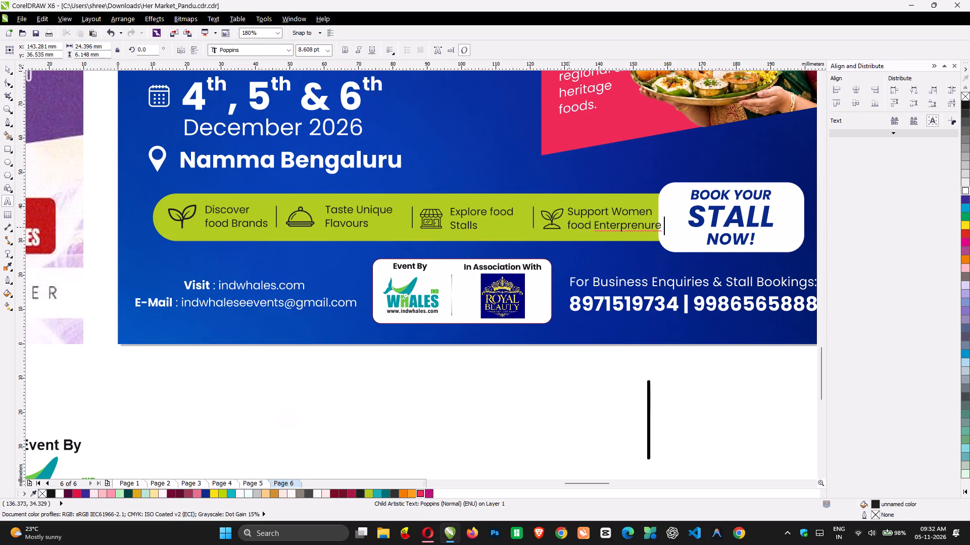
key("BackSpace")
Check the Support Women label's last word for alternate spelling suggestions.
right_click(627, 224)
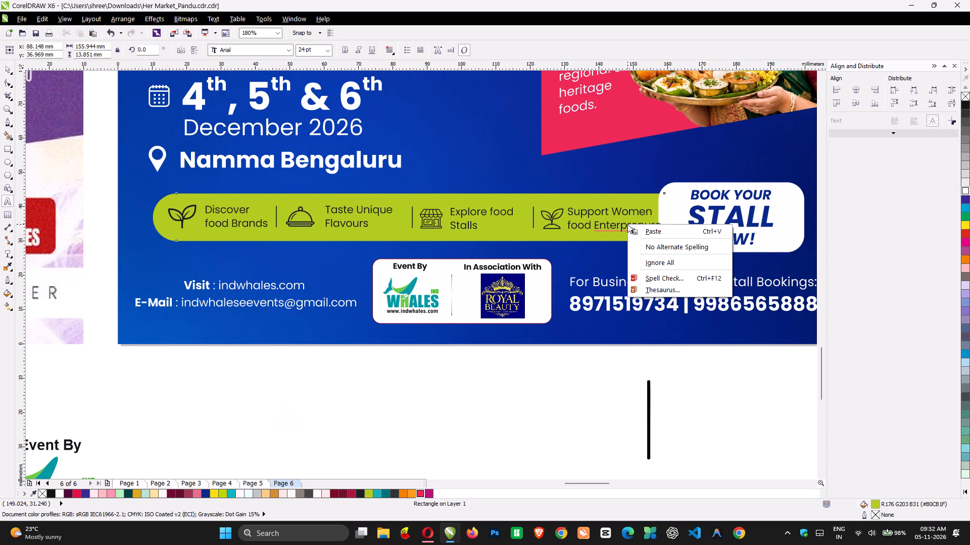
left_click(618, 225)
right_click(618, 225)
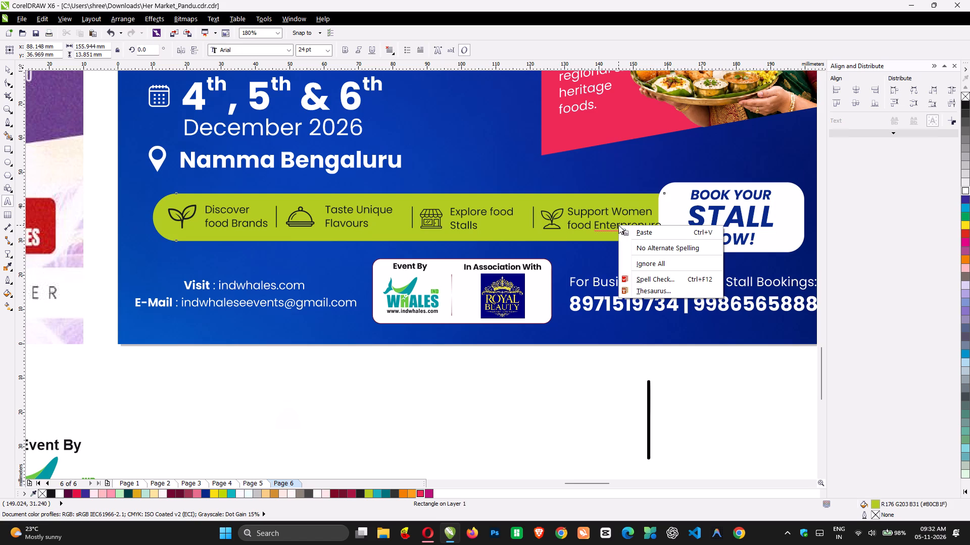
double_click(615, 225)
right_click(615, 225)
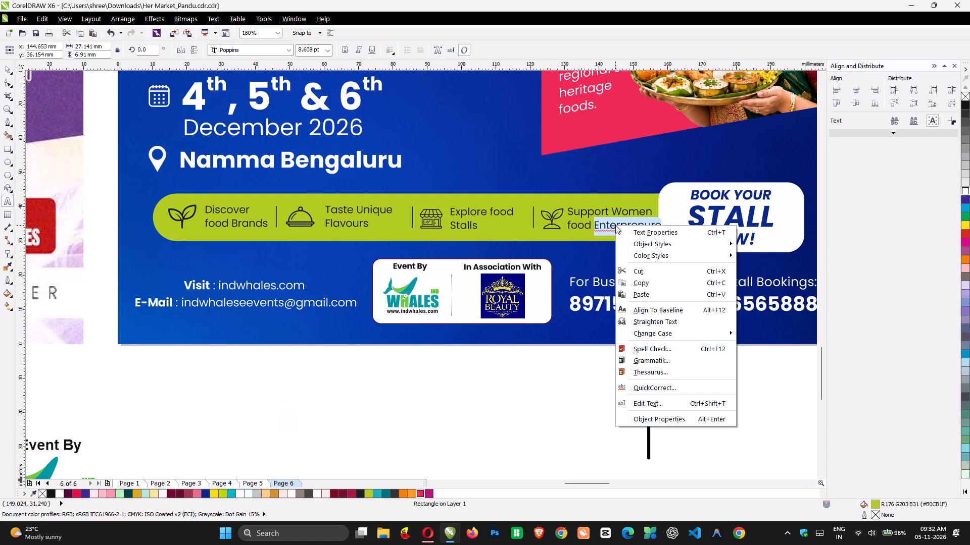
left_click(609, 229)
Copy the word Enterprenure from the label and search Google for its spelling in the browser.
key("ctrl+c")
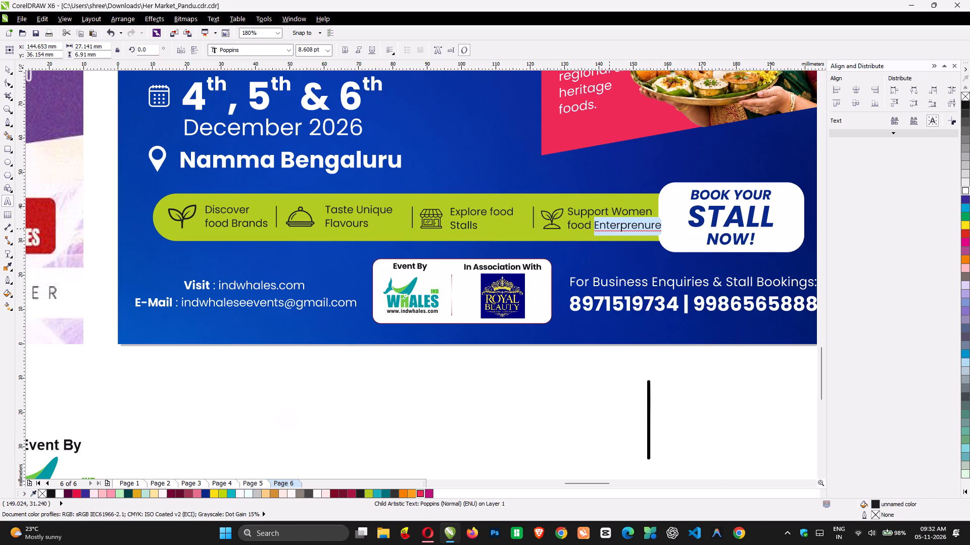
key("alt+Tab")
left_click(914, 216)
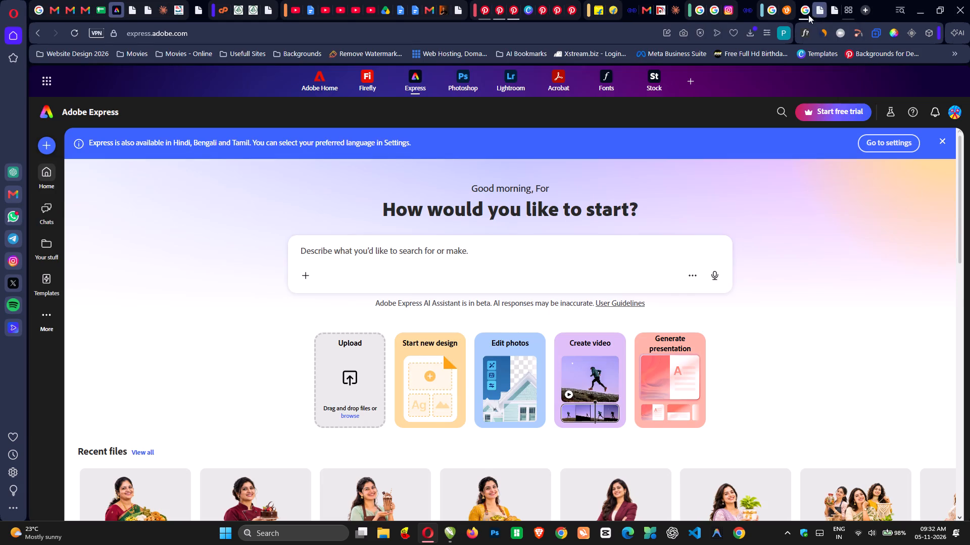
left_click(806, 8)
left_click(375, 81)
key("ctrl+a")
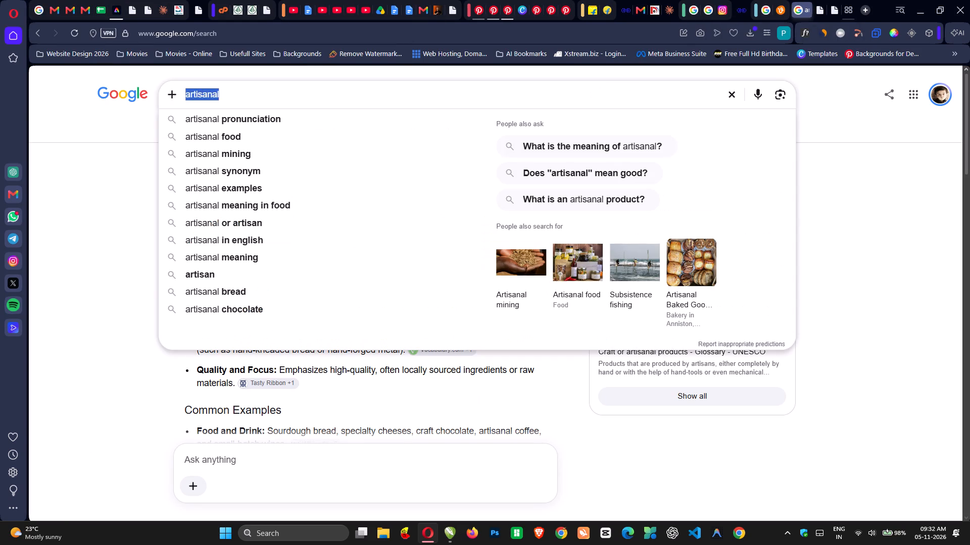
key("ctrl+v")
key("Return")
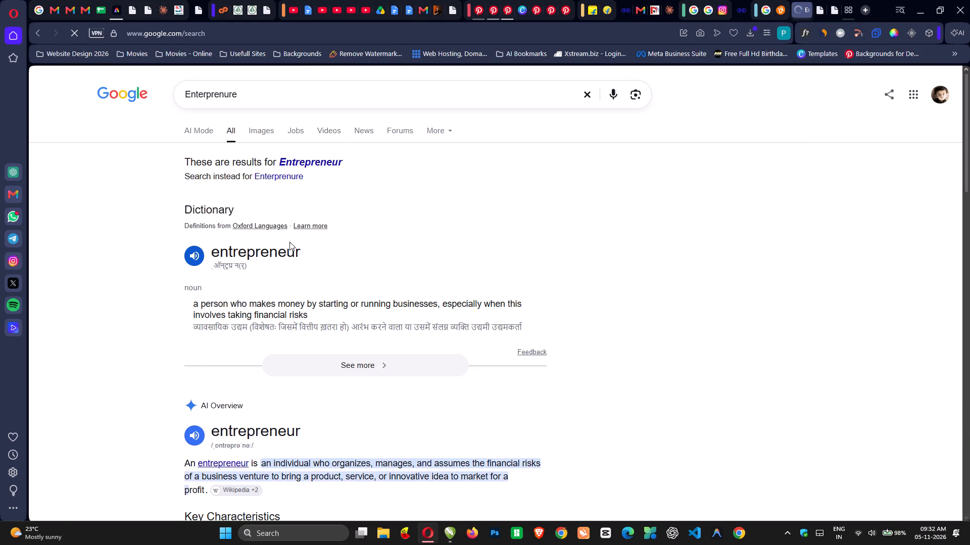
Copy the correct spelling from Google and make the Support Women label's second line read food Entrepreneur, with a capital E.
left_click_drag(307, 251, 213, 252)
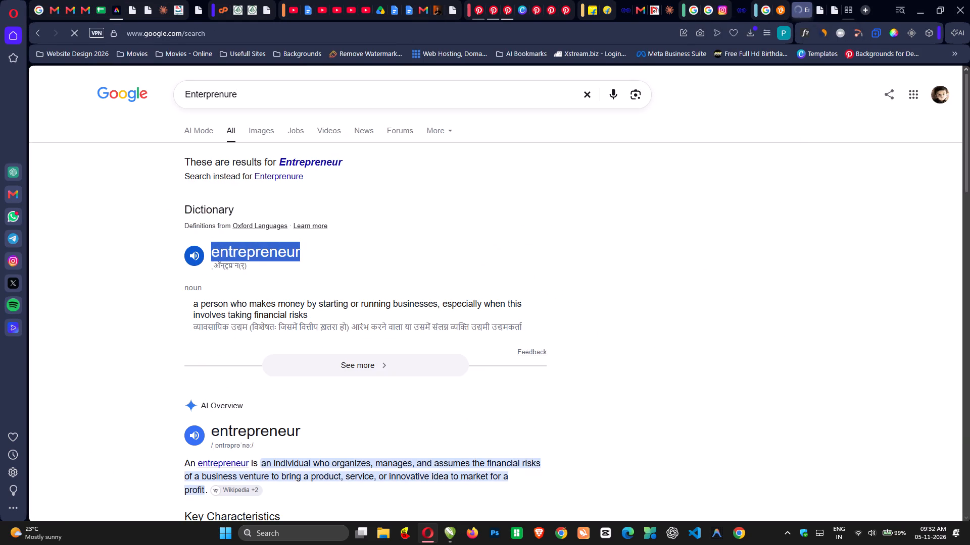
left_click_drag(213, 252, 209, 253)
key("ctrl+c")
key("alt+Tab")
key("ctrl+v")
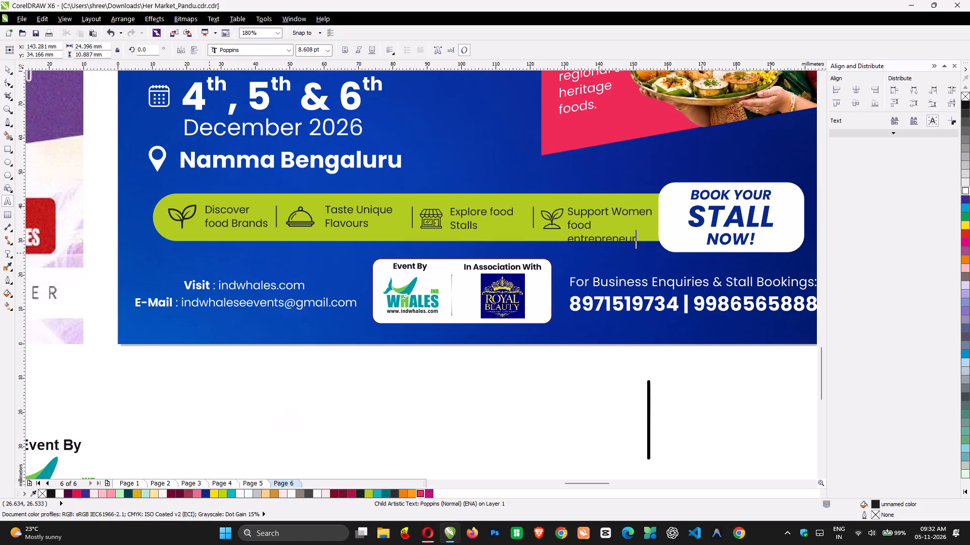
key("Up")
key("Delete")
key("Delete")
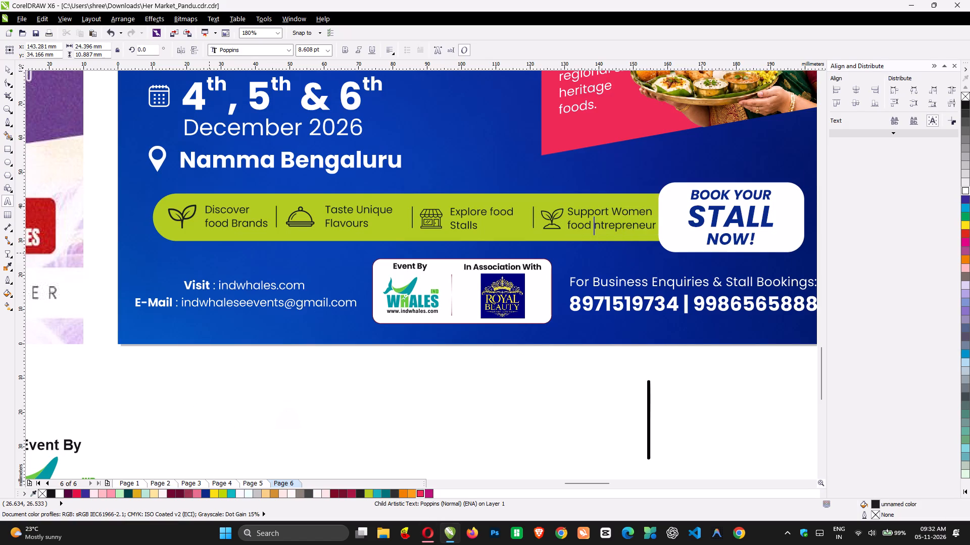
key("shift+e")
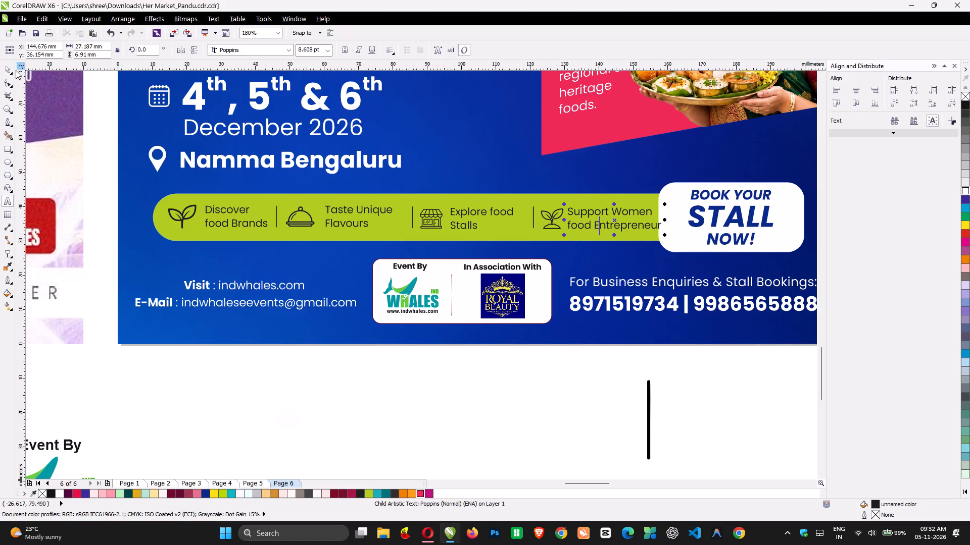
Delete the seedling icon beside the Support Women food Entrepreneur label.
left_click(7, 67)
left_click(549, 217, "ctrl")
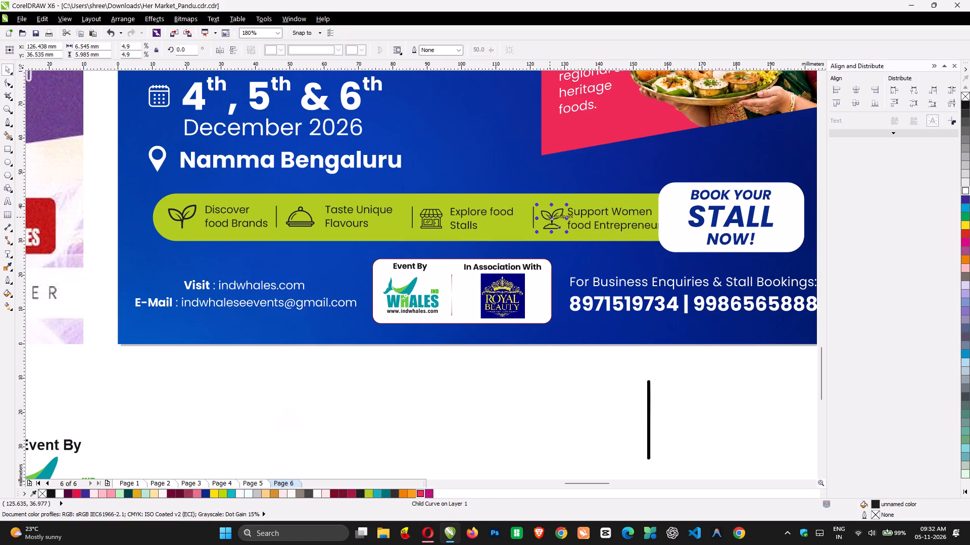
key("Delete")
Copy the three-women icon from the Meet Women Enterpreneur item on Page 5 and paste it onto Page 6.
key("Page_Up")
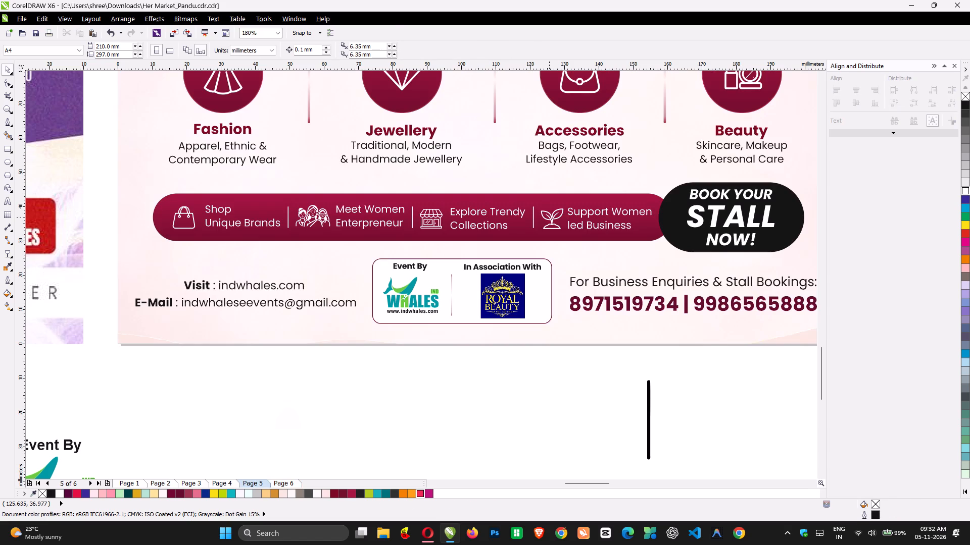
key("Page_Up")
key("Page_Down")
left_click(311, 216, "ctrl")
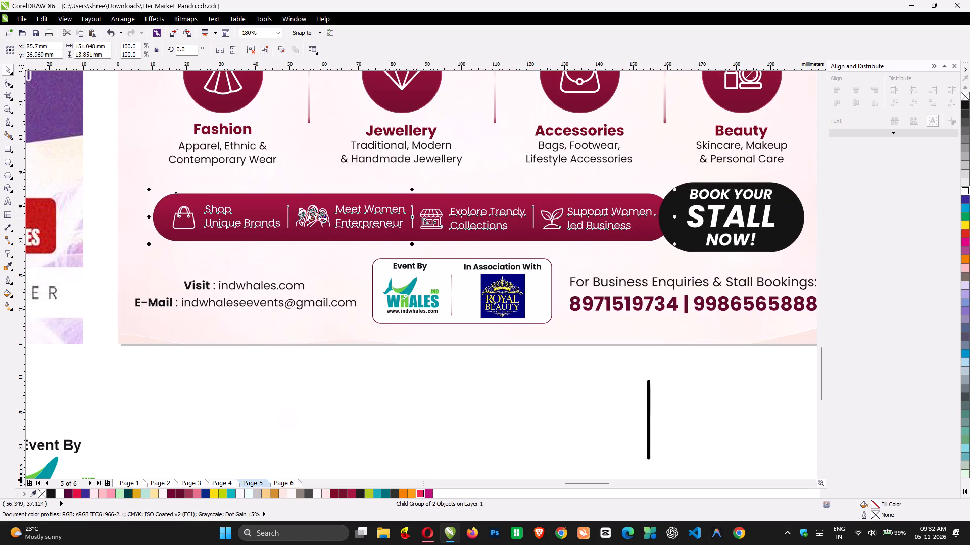
left_click(311, 216, "ctrl")
left_click(311, 216, "ctrl")
left_click(311, 216, "ctrl")
key("ctrl+c")
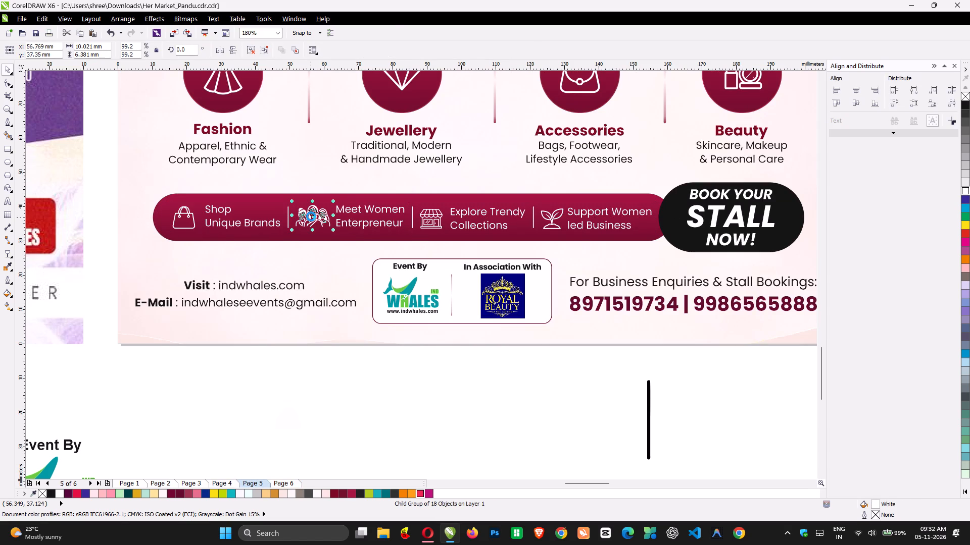
left_click(342, 380)
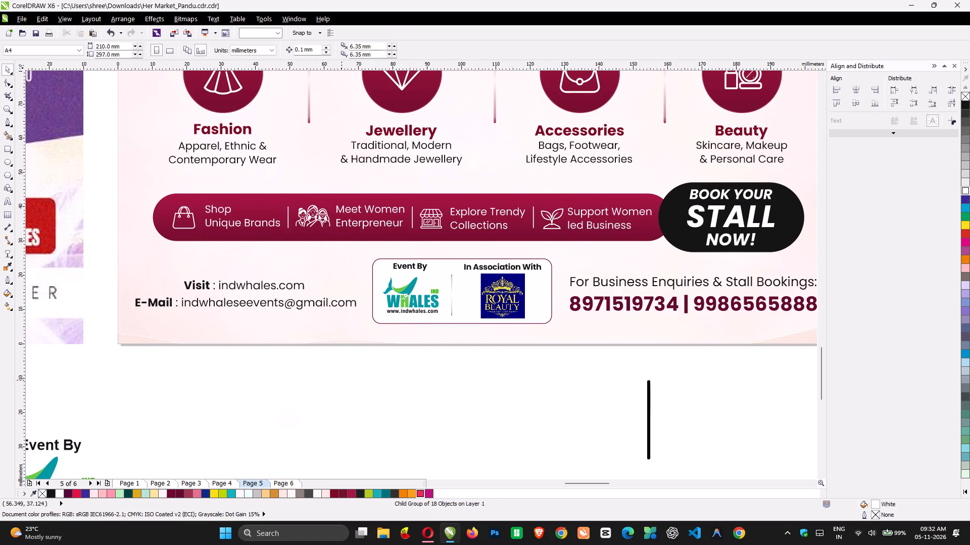
key("Page_Down")
key("Page_Down")
key("Escape")
key("ctrl+v")
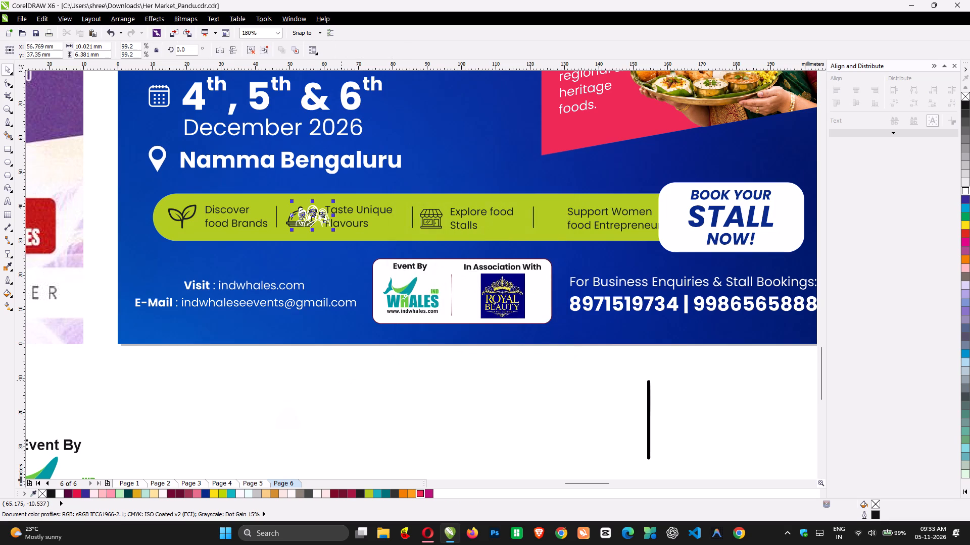
Move the three-women icon just before the Support Women food Entrepreneur label and fill it black.
left_click_drag(314, 210, 516, 238)
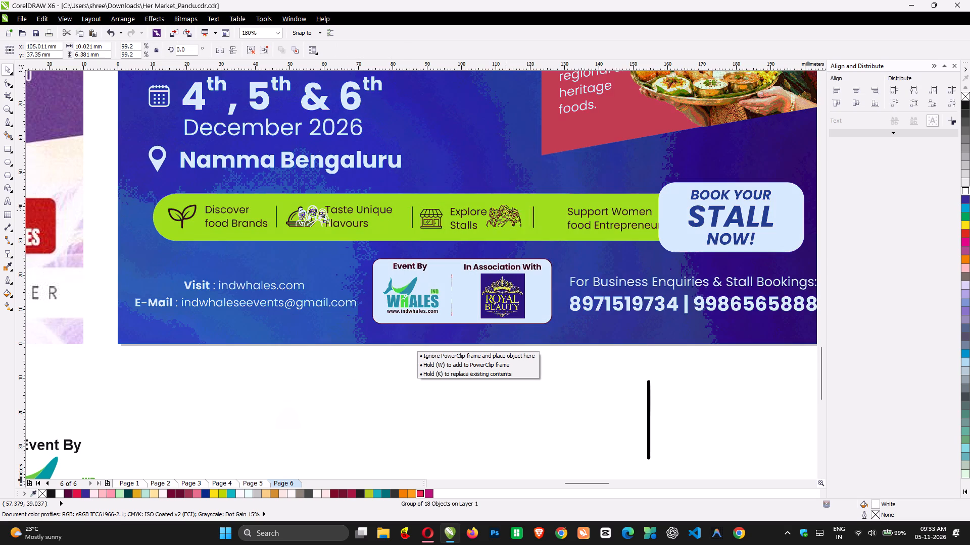
left_click_drag(516, 238, 543, 239)
key("shift+Left")
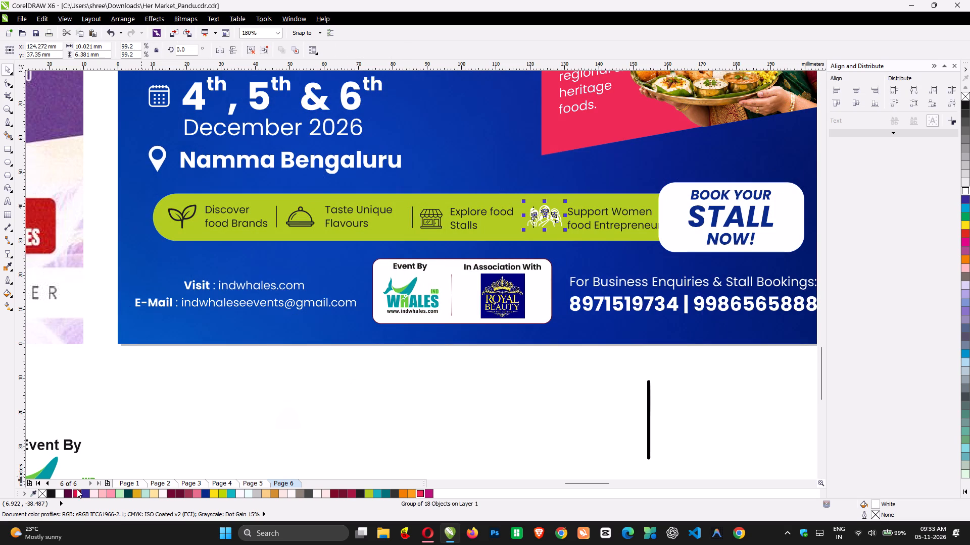
left_click(53, 491)
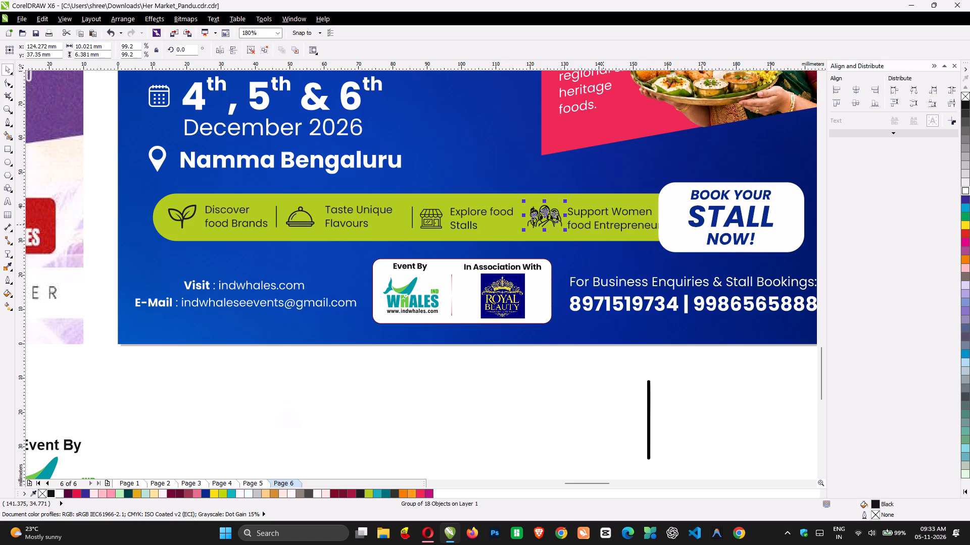
Align the three-women icon with the Support Women food Entrepreneur label on a common vertical centre.
left_click(603, 225, "shift")
key("e")
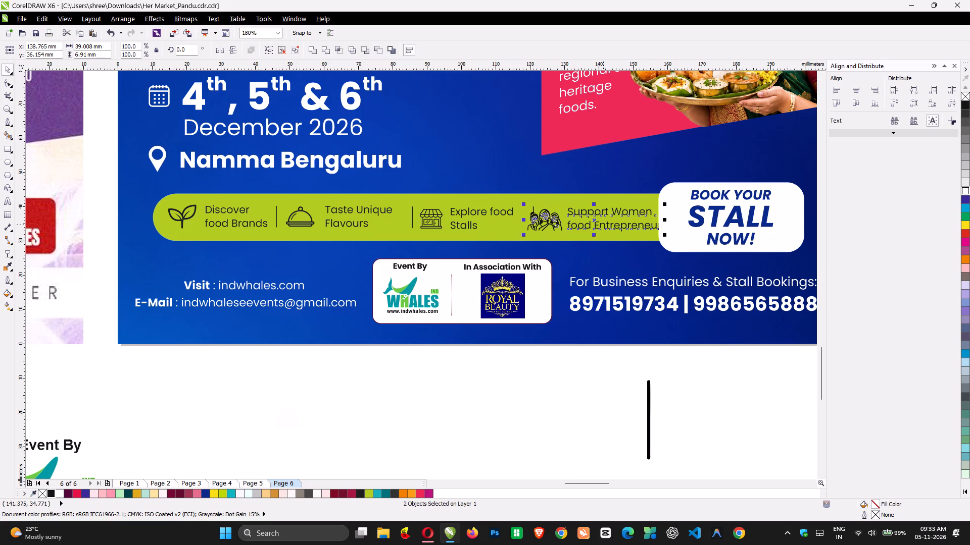
Undo the last alignment and group the three-women icon with the Support Women food Entrepreneur label.
key("ctrl+z")
left_click(603, 225, "shift")
key("shift+Down")
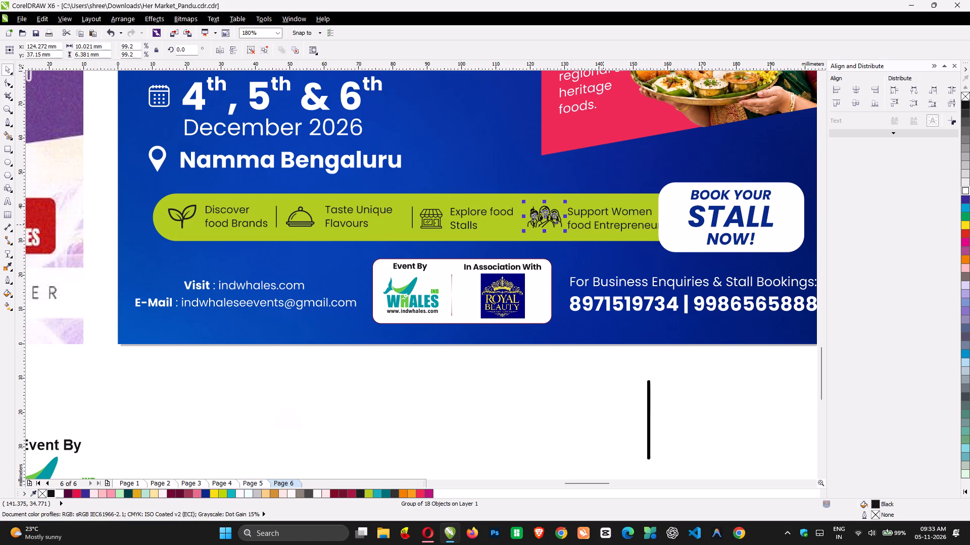
left_click(603, 225, "shift")
key("ctrl+g")
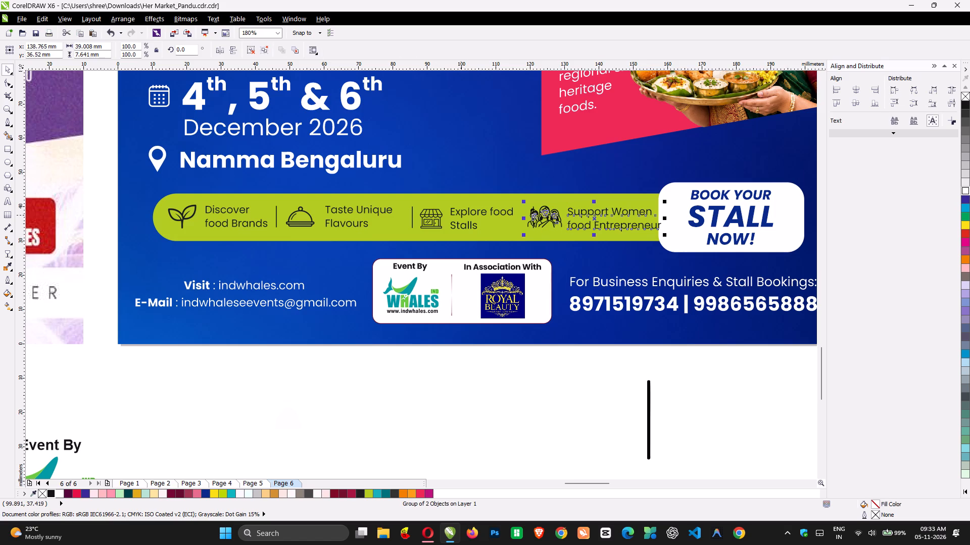
Distribute the four feature items and their dividers with equal horizontal spacing along the green strip.
left_click(461, 213)
left_click(383, 207)
left_click(381, 211)
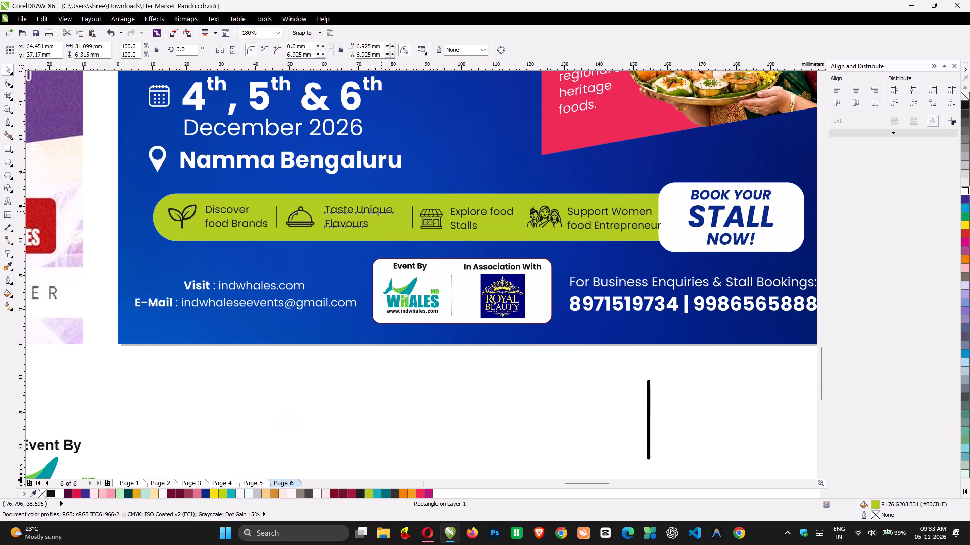
left_click(229, 210)
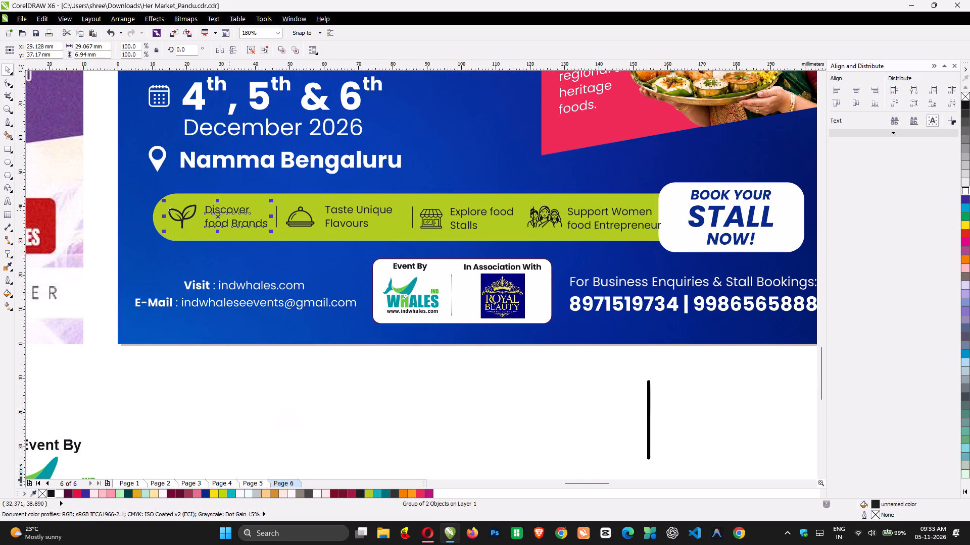
left_click(114, 189)
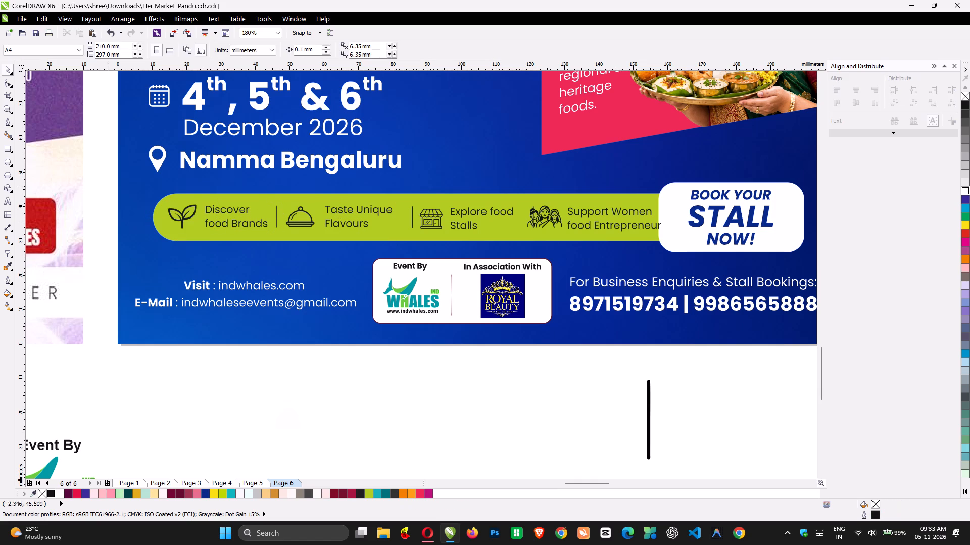
left_click_drag(105, 187, 675, 251)
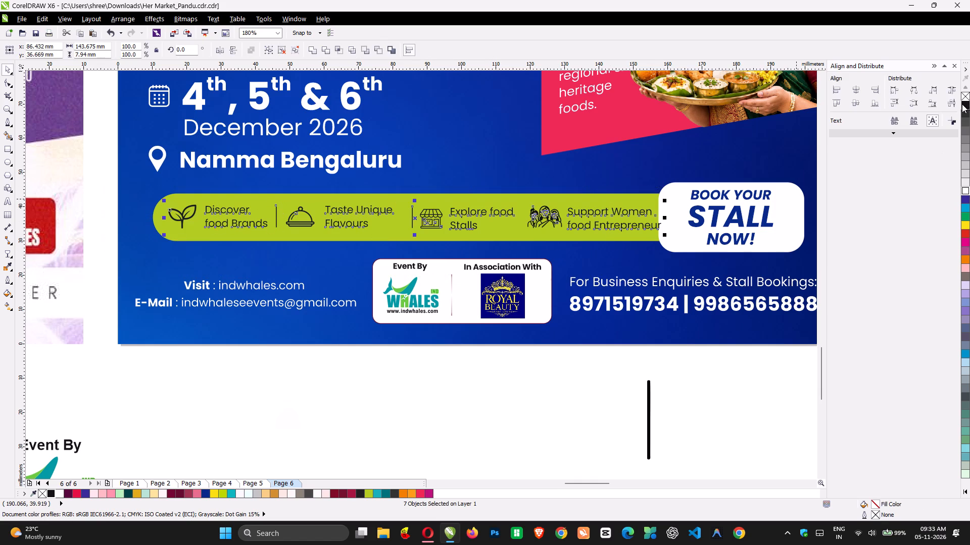
left_click(950, 89)
Group the green strip's feature items and dividers, and scale the group down to clear the Book Your Stall Now badge.
key("ctrl+g")
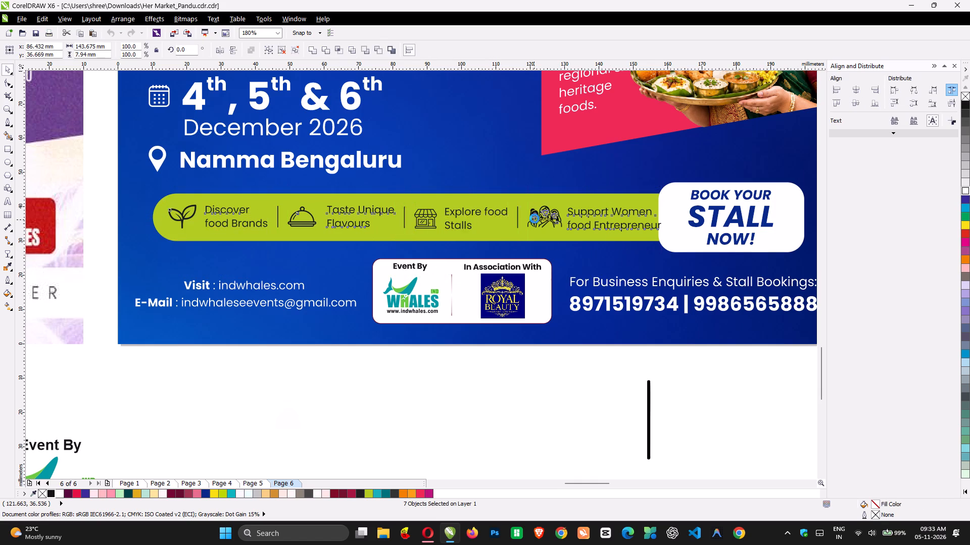
left_click_drag(665, 236, 655, 244)
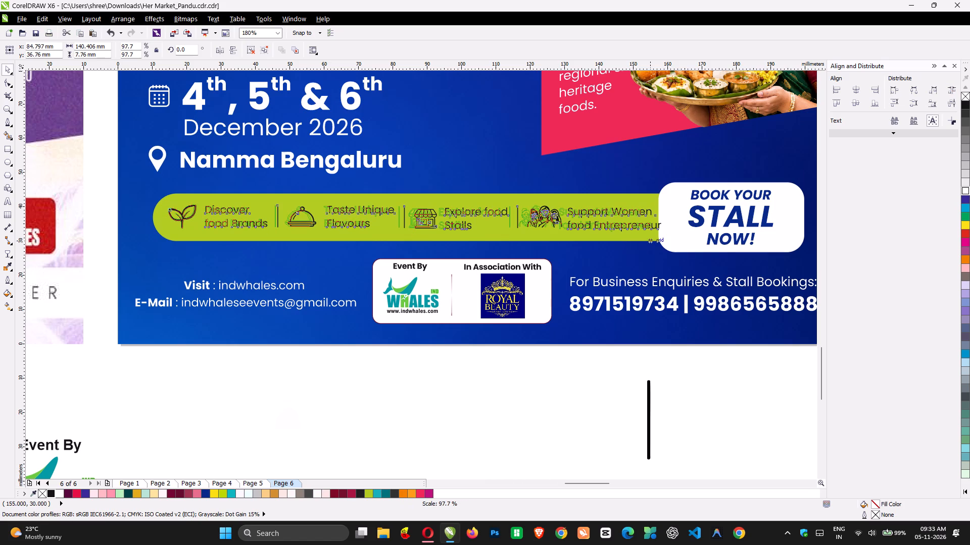
left_click_drag(655, 244, 651, 246)
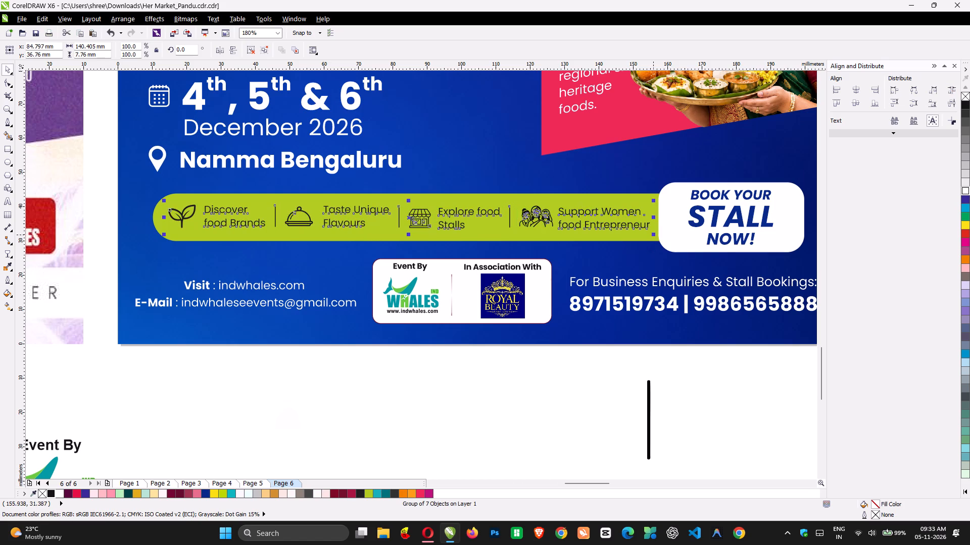
left_click_drag(653, 235, 647, 241)
left_click(494, 422)
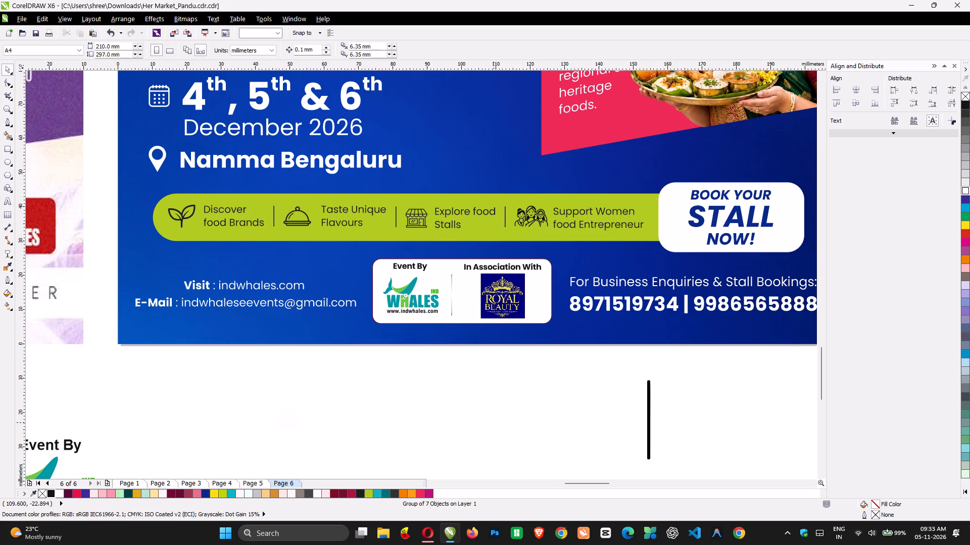
Save the document with the finished Her Taste poster.
key("F3")
scroll(494, 422, "up", 1)
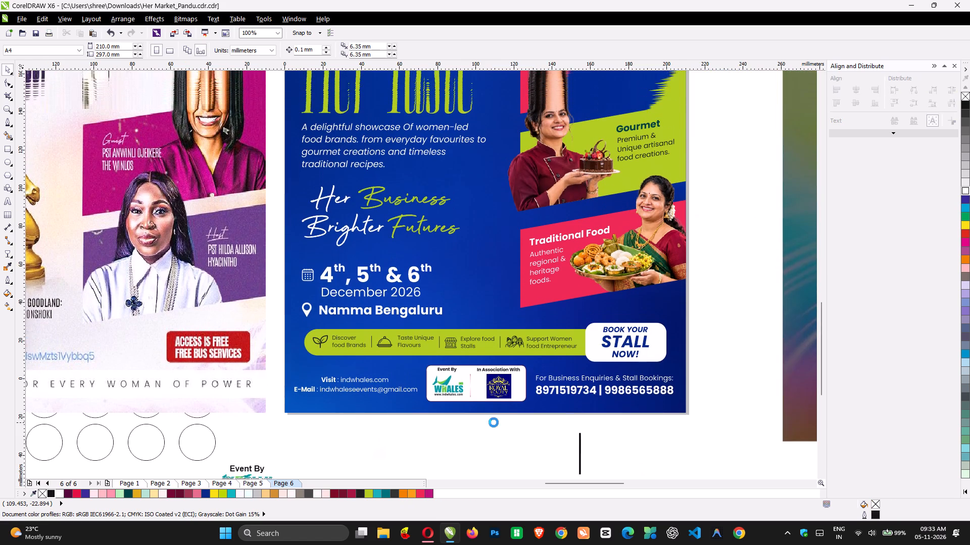
scroll(494, 422, "up", 1)
key("ctrl+s")
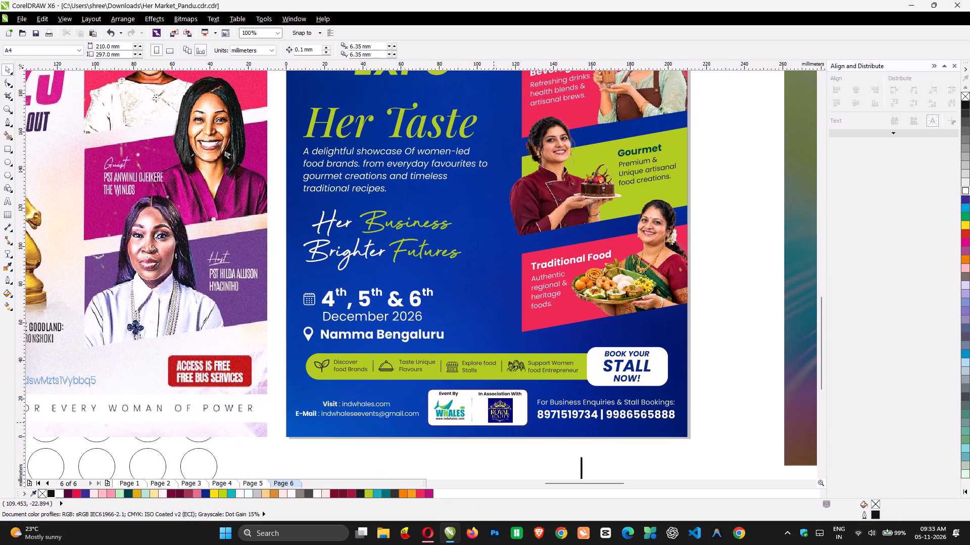
Select the whole Her Taste poster and start its JPG export to the Exports folder as Her Market_Pandu-4.
left_click(729, 276)
scroll(729, 276, "up", 3)
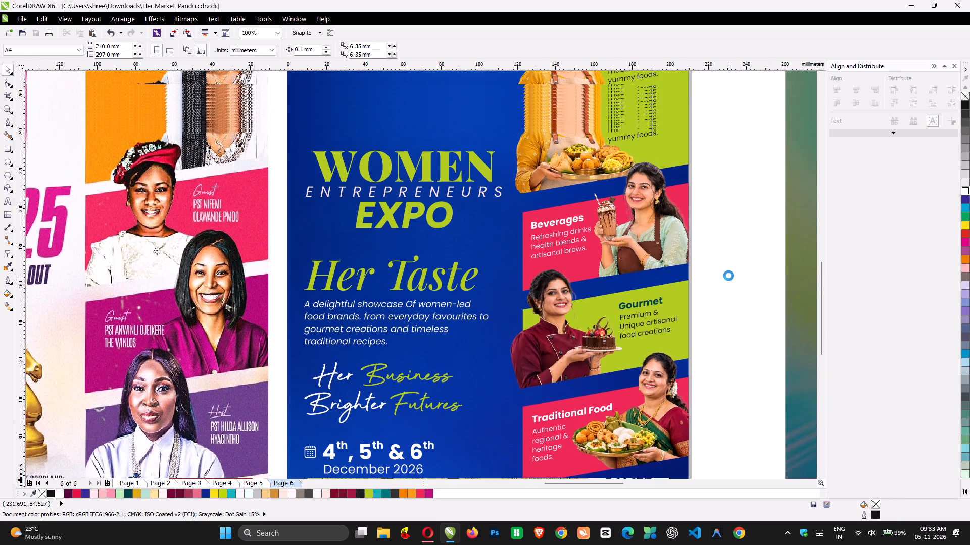
scroll(729, 276, "down", 2)
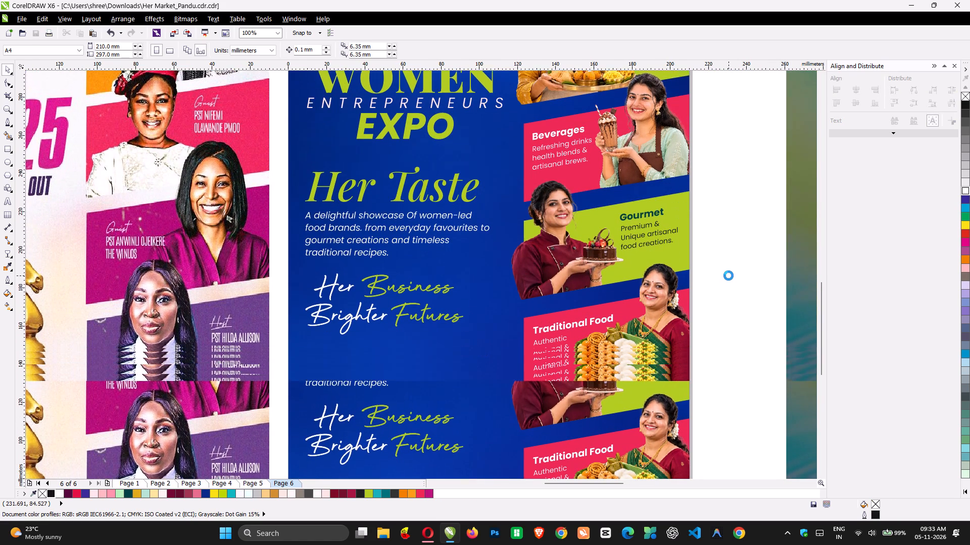
scroll(729, 276, "down", 1)
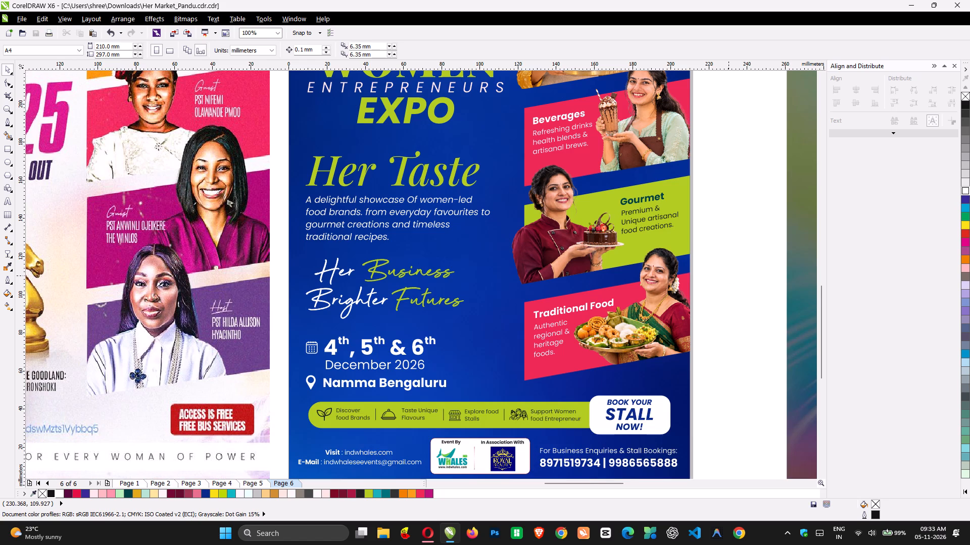
key("F3")
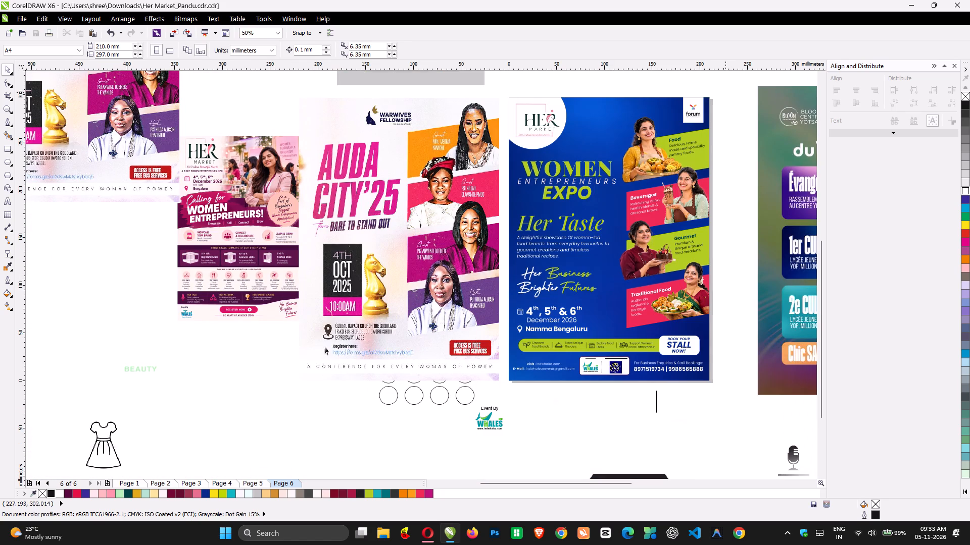
left_click_drag(716, 92, 587, 301)
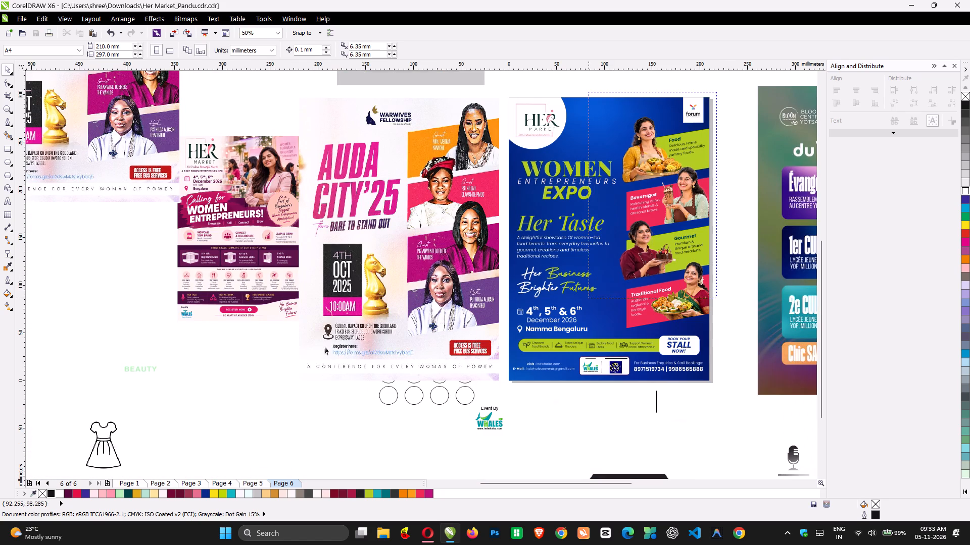
left_click_drag(587, 301, 505, 382)
key("ctrl+e")
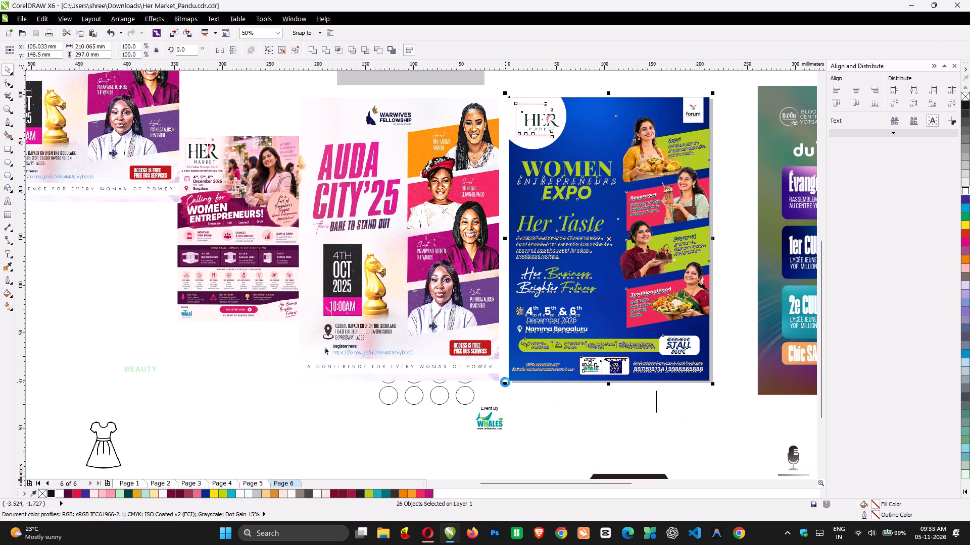
key("Right")
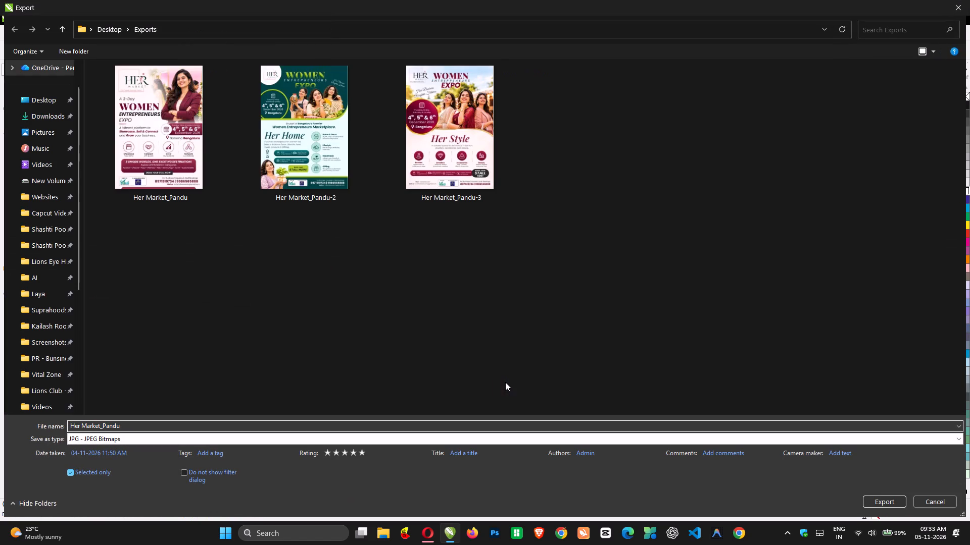
left_click(480, 196)
double_click(186, 425)
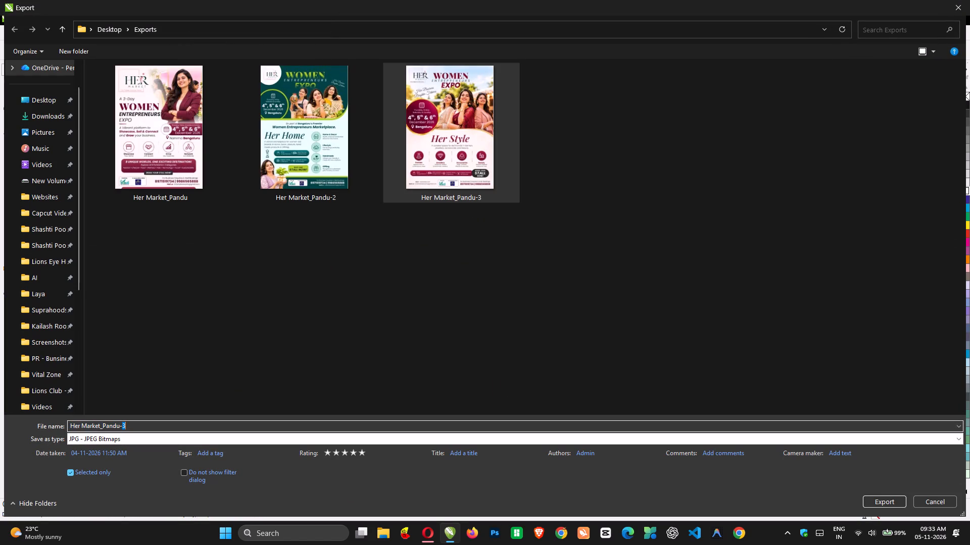
key("4")
key("Return")
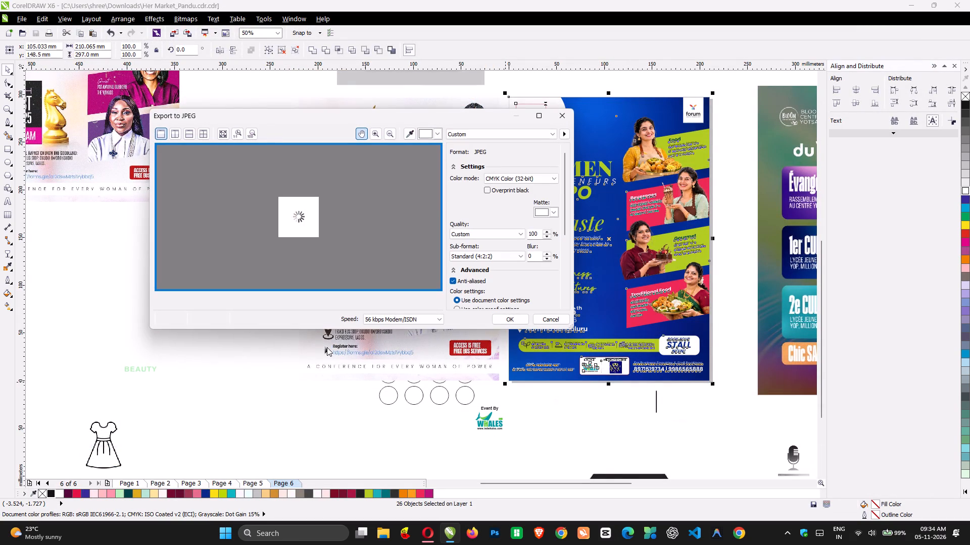
Set the JPEG export to RGB Color (24-bit) with Highest quality, complete the export and deselect the poster.
left_click(514, 177)
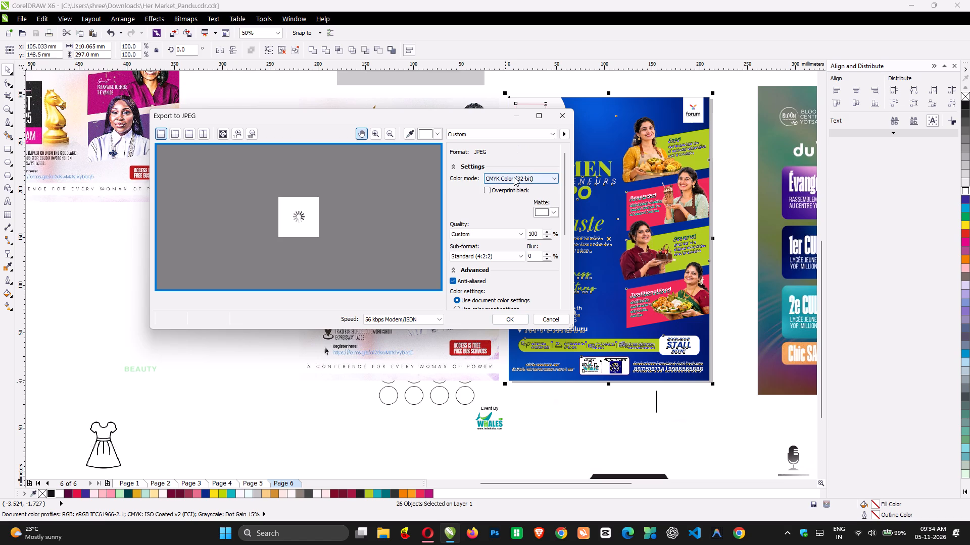
left_click(511, 193)
left_click(483, 236)
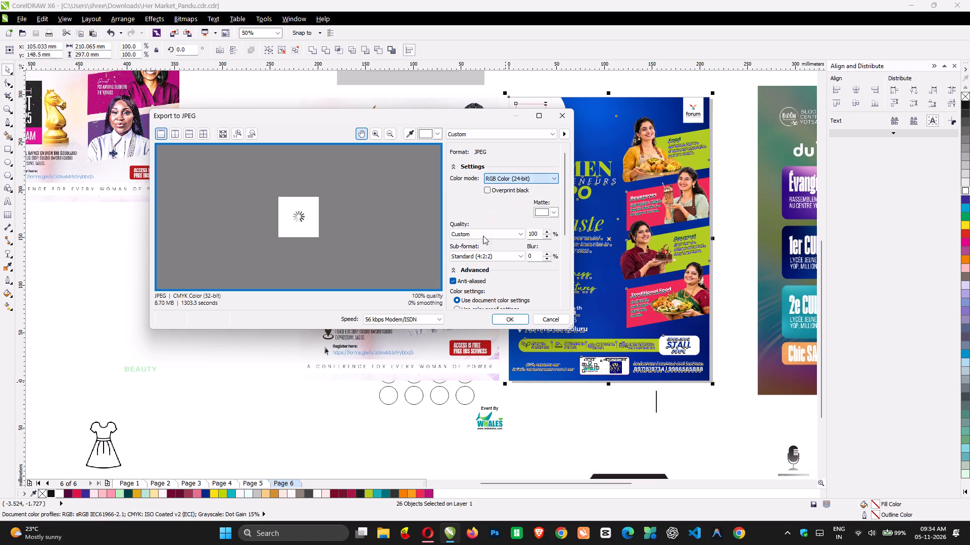
left_click(480, 244)
left_click(515, 318)
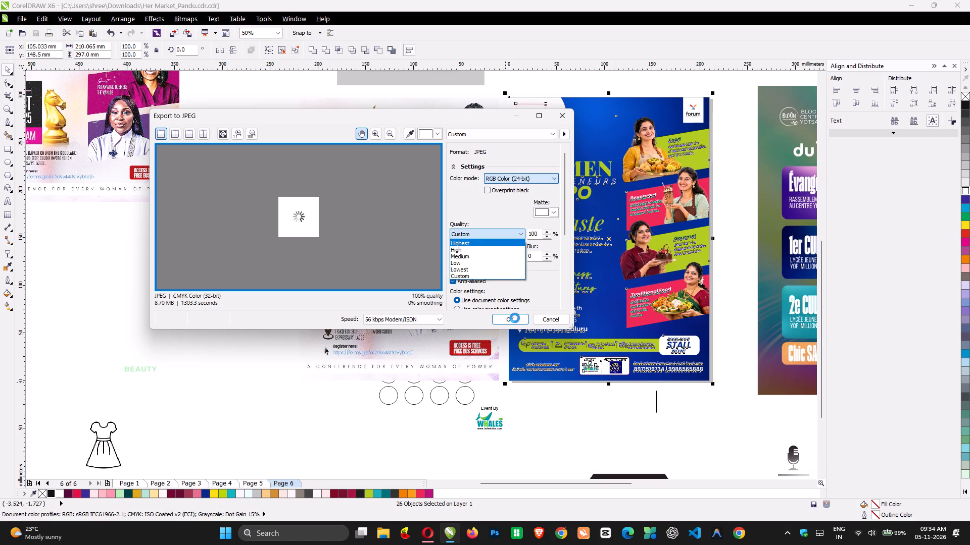
left_click(607, 415)
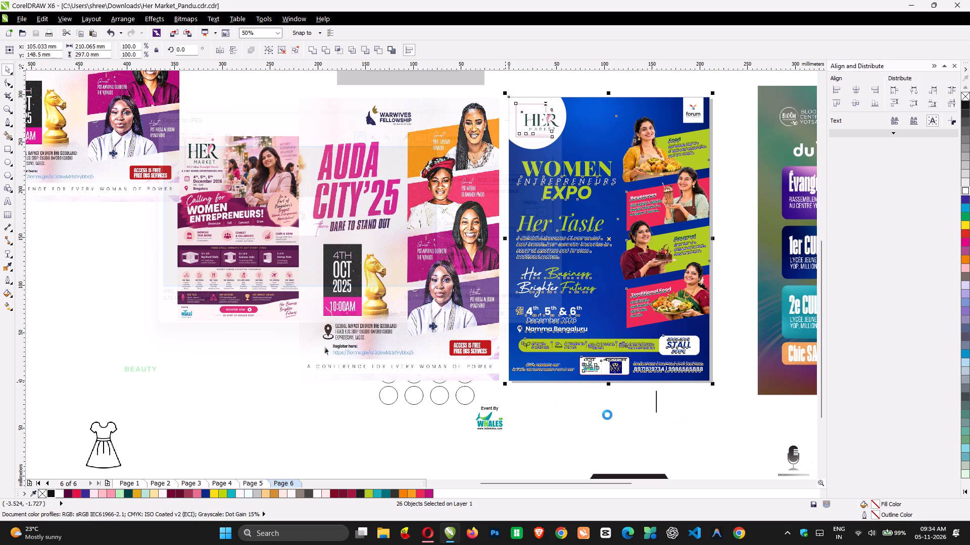
Review the earlier Her Style and Her Home poster pages and return to Page 6.
key("Page_Up")
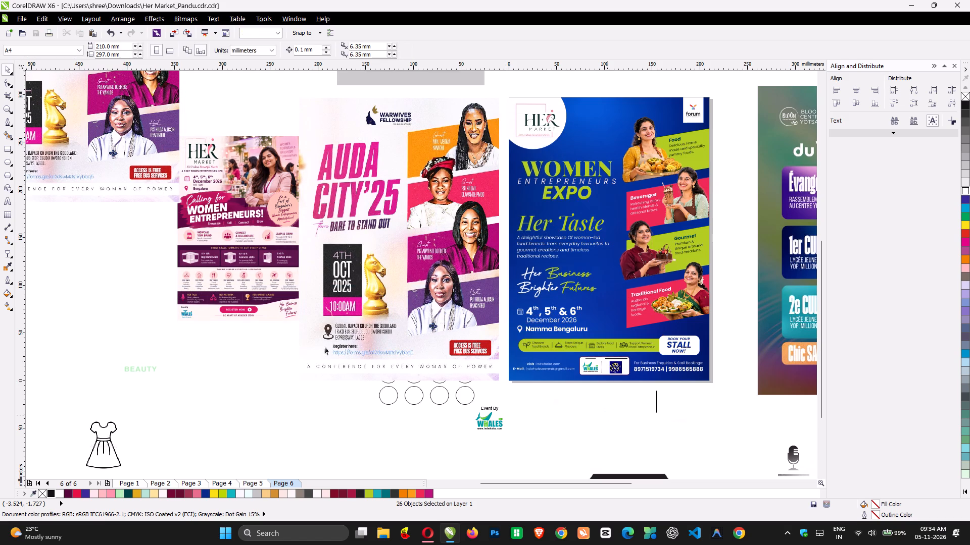
key("Page_Down")
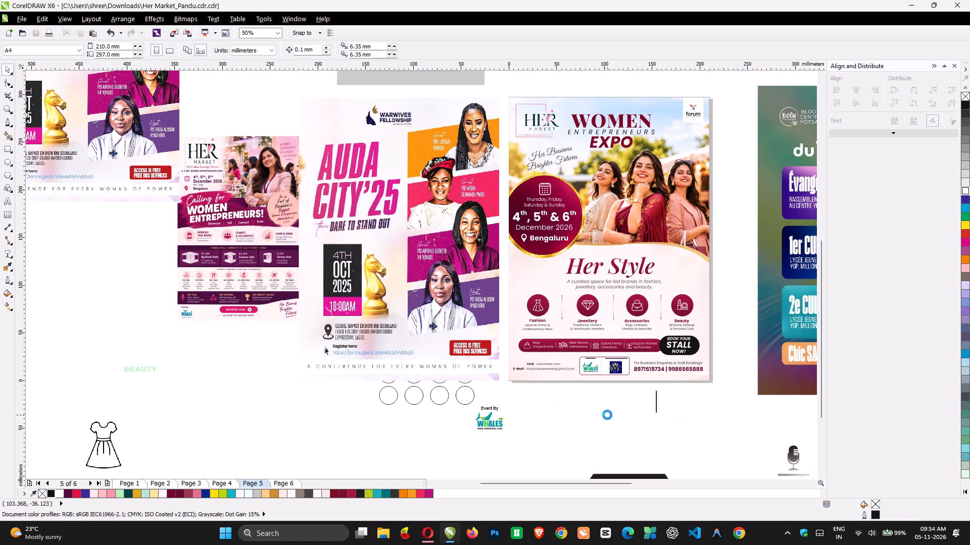
key("Page_Up")
key("Page_Up")
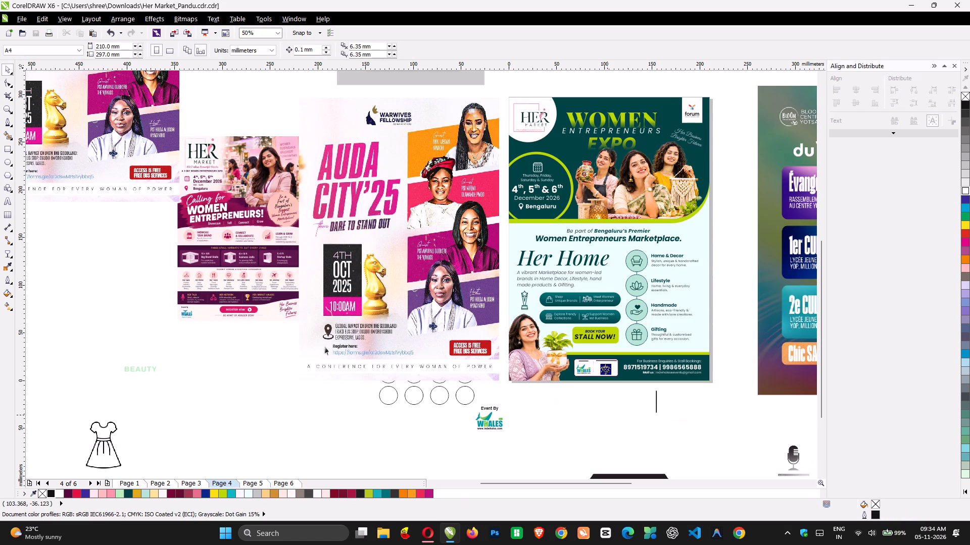
key("Page_Up")
key("Page_Down")
key("Page_Down")
key("Page_Down")
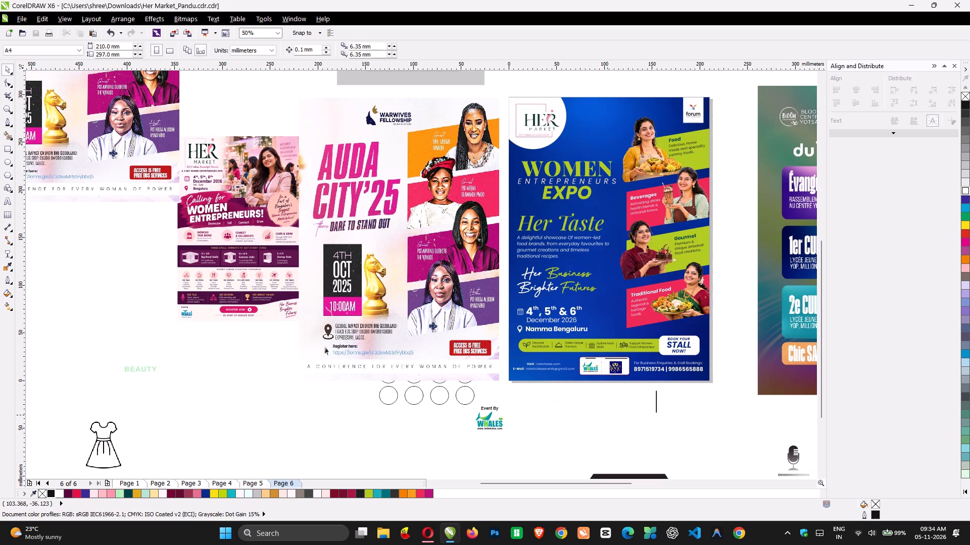
Add a new blank page after Page 6.
key("Page_Down")
key("Return")
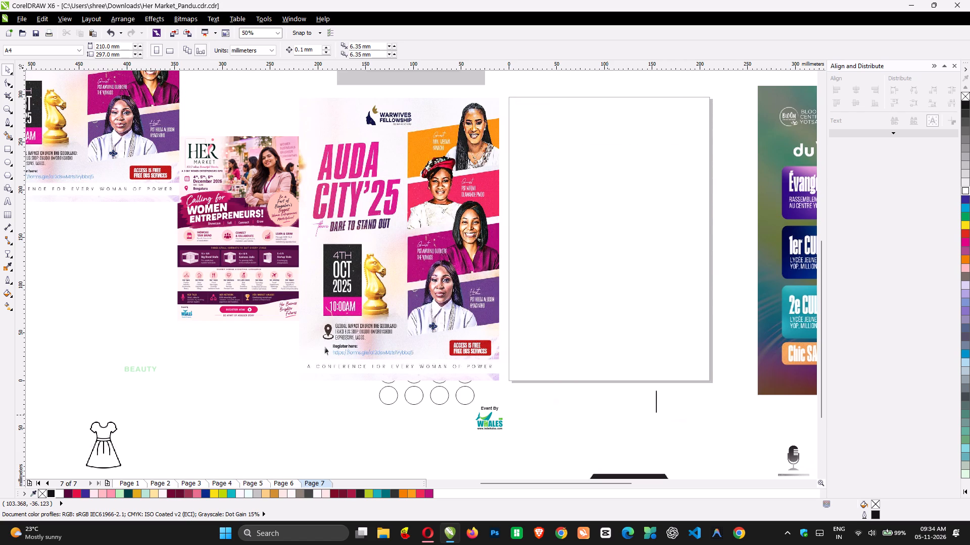
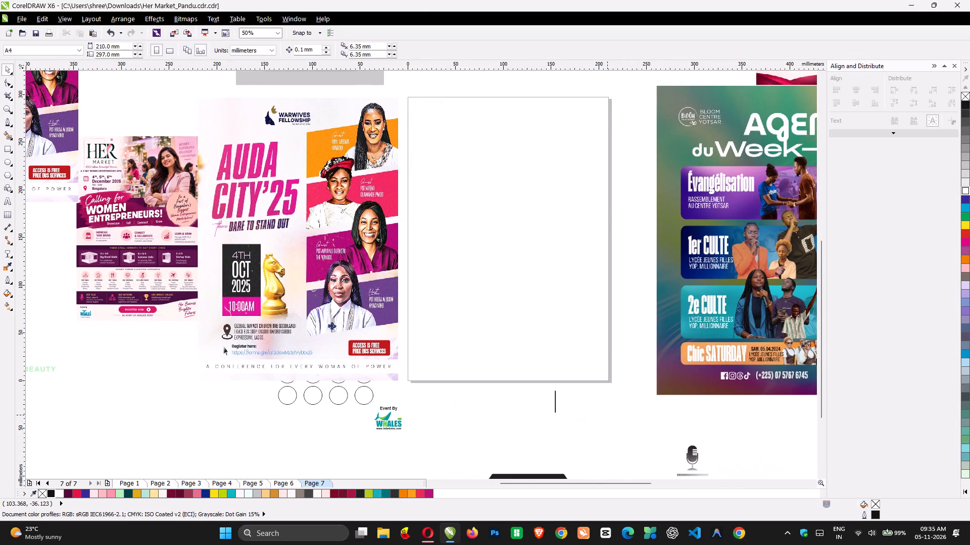
Save the document.
key("ctrl+s")
Return to Page 6 and reposition the Her Taste poster's large background light-effect bitmap to about X 192 mm, Y 95 mm.
scroll(607, 415, "left", 4)
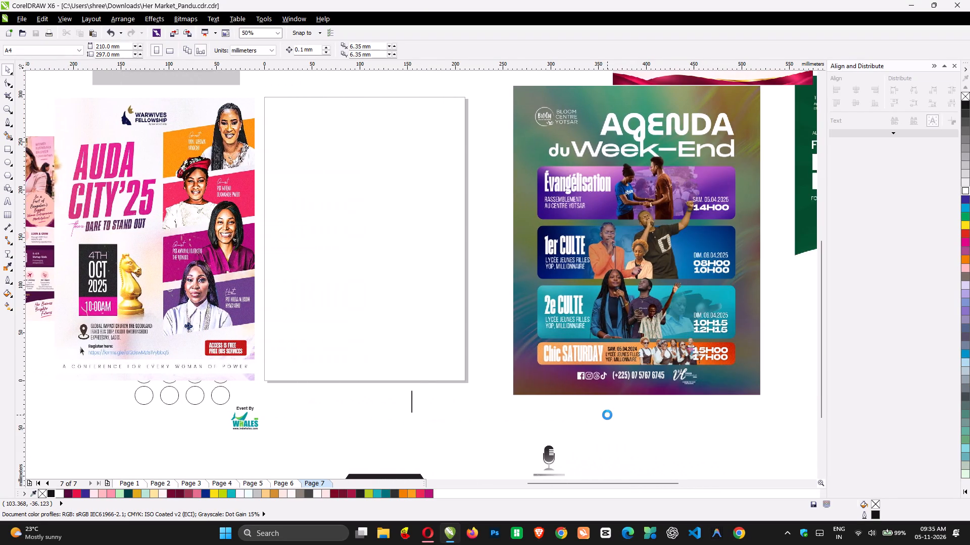
scroll(607, 415, "up", 2)
scroll(607, 415, "left", 3)
scroll(607, 415, "right", 5)
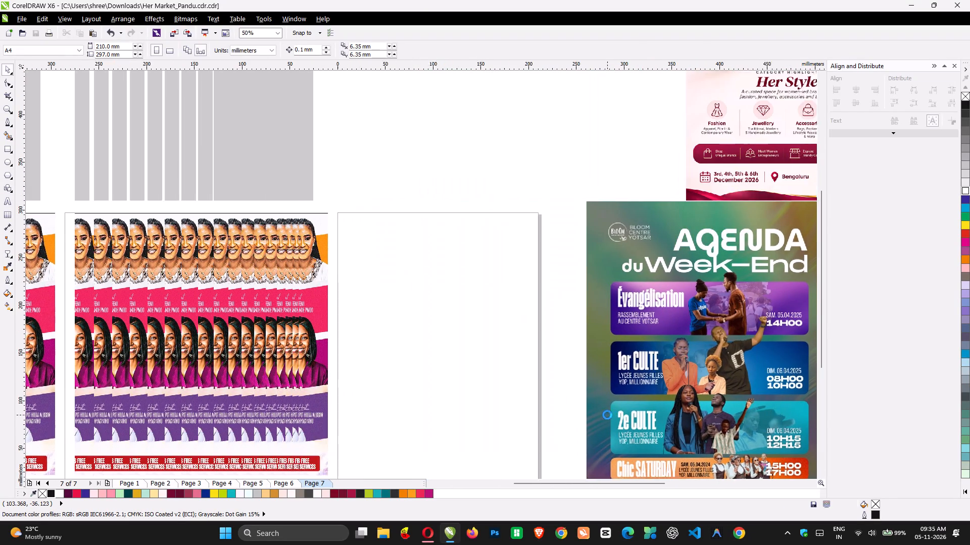
scroll(607, 415, "left", 1)
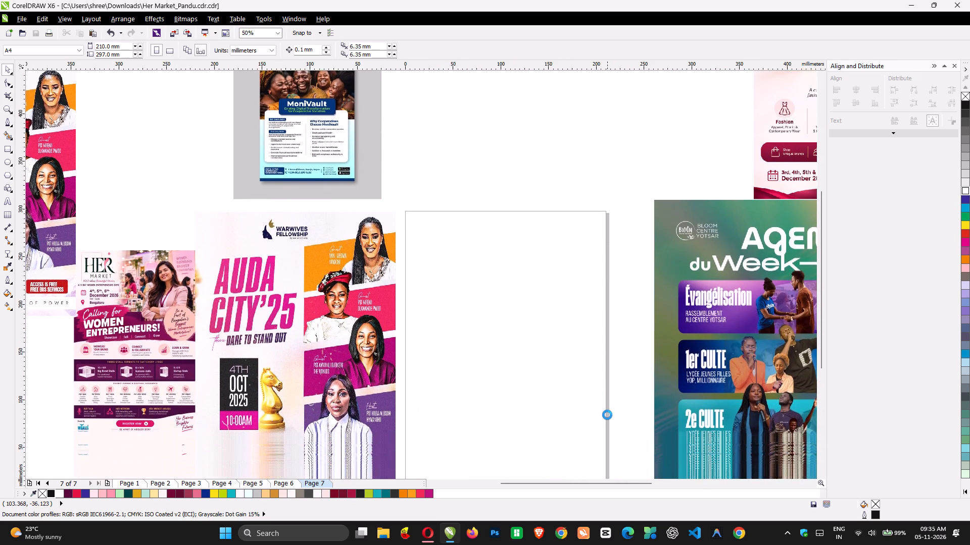
key("Page_Up")
key("Page_Up")
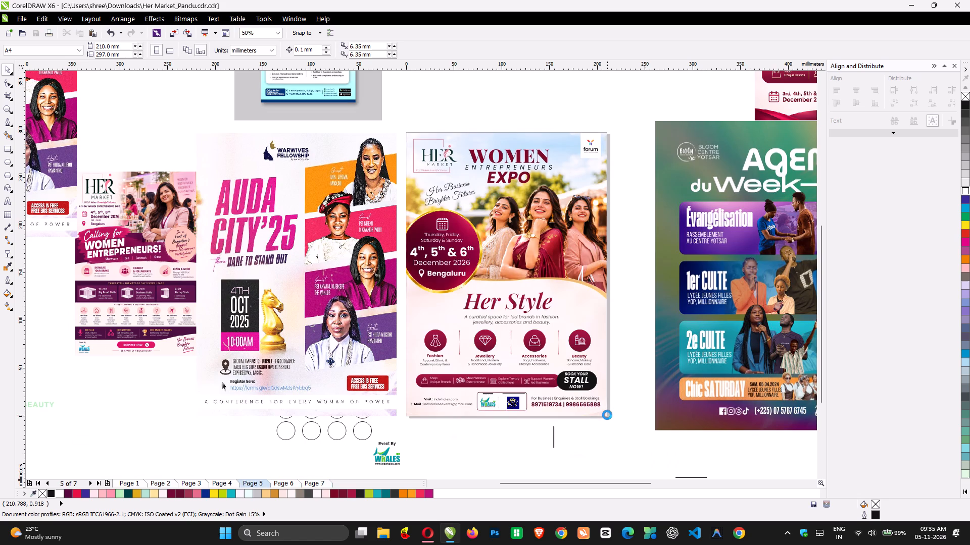
key("Page_Down")
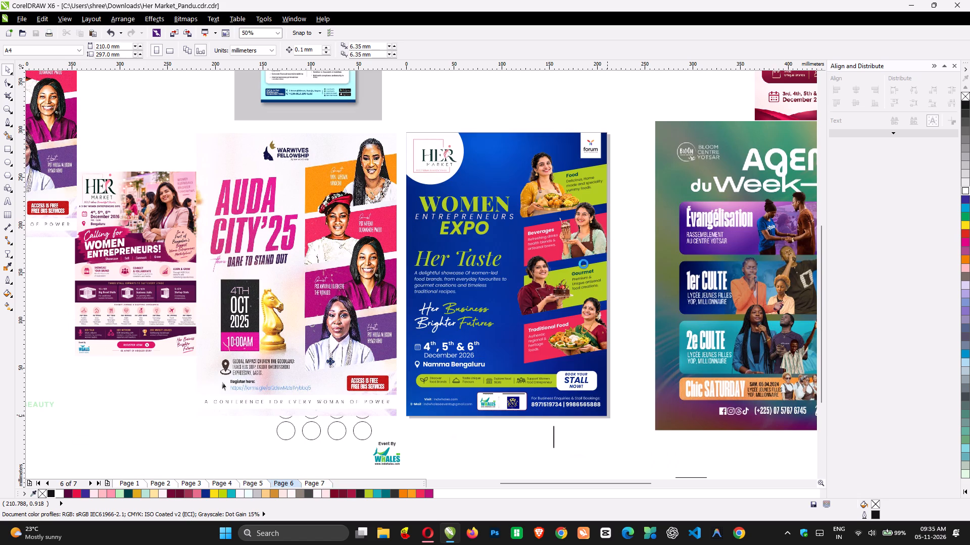
left_click(498, 145, "alt")
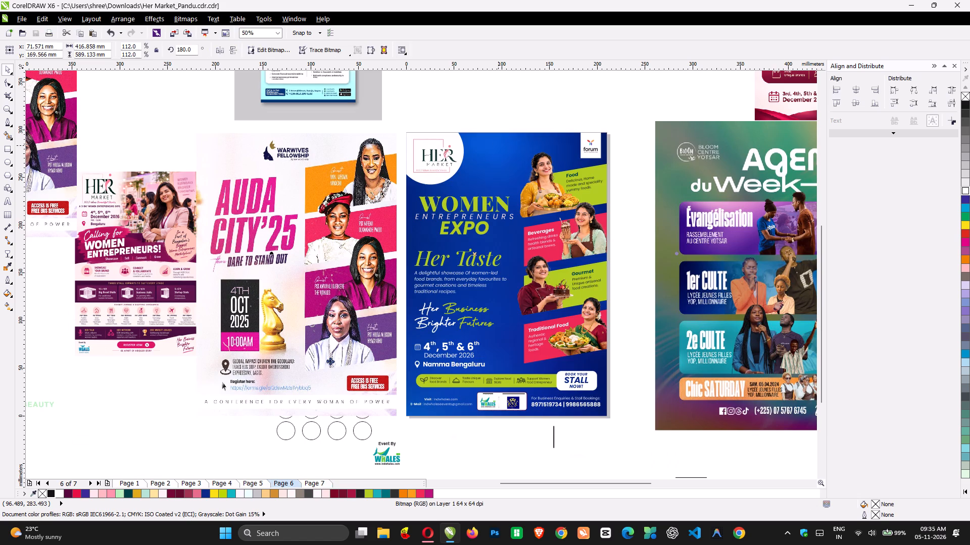
left_click_drag(498, 145, 487, 225)
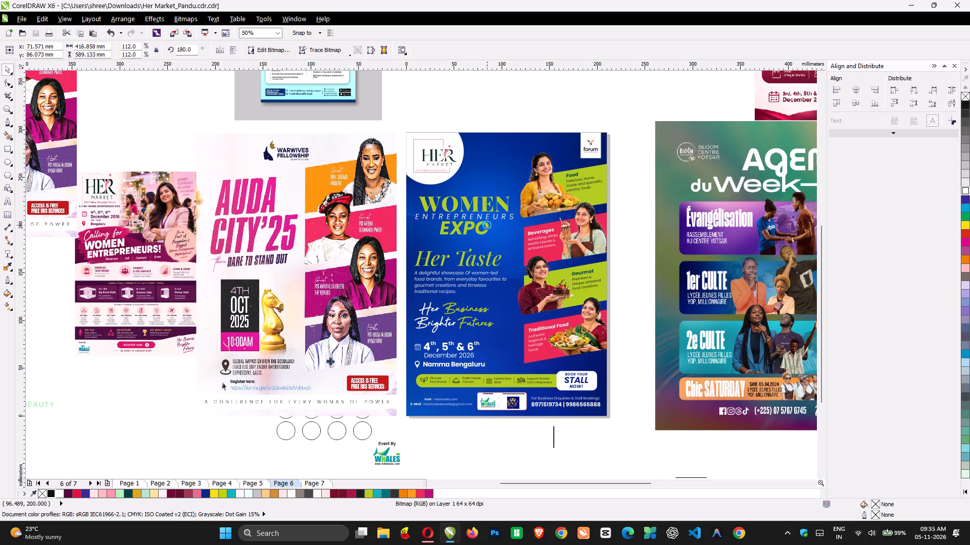
left_click_drag(498, 150, 433, 201)
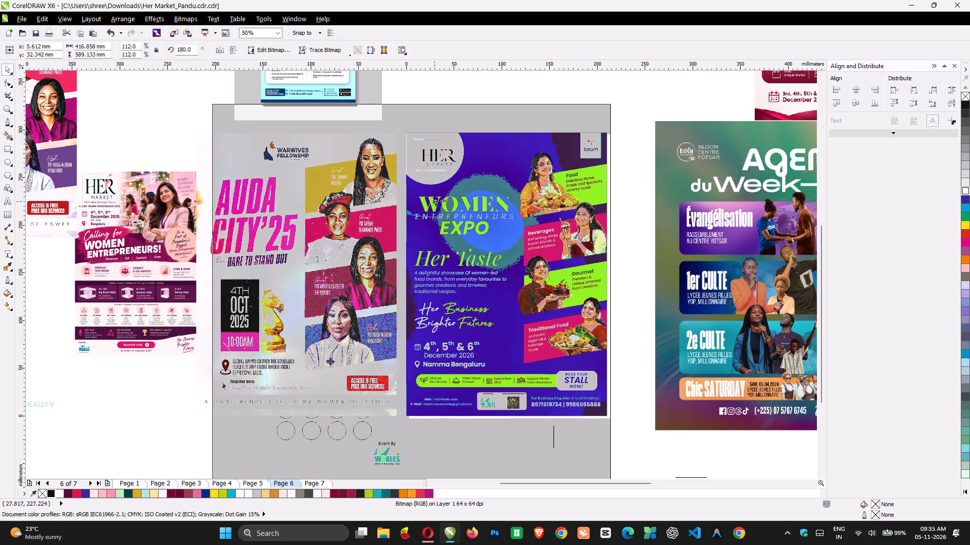
left_click_drag(433, 201, 433, 204)
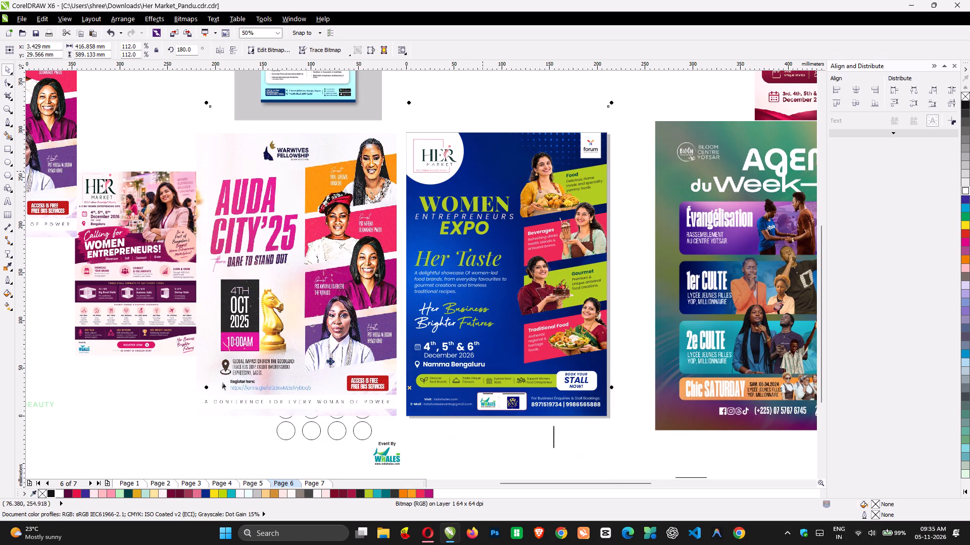
left_click_drag(489, 167, 510, 190)
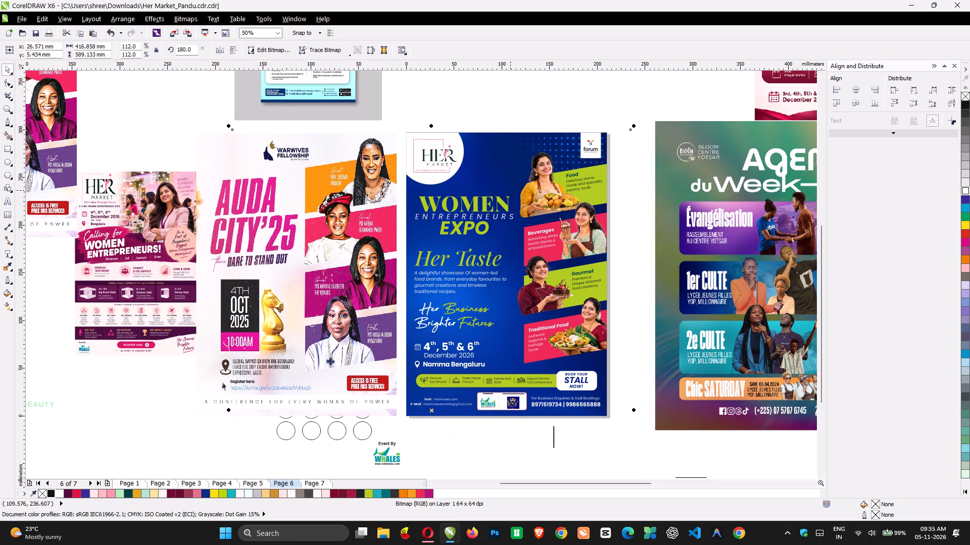
left_click_drag(510, 190, 521, 188)
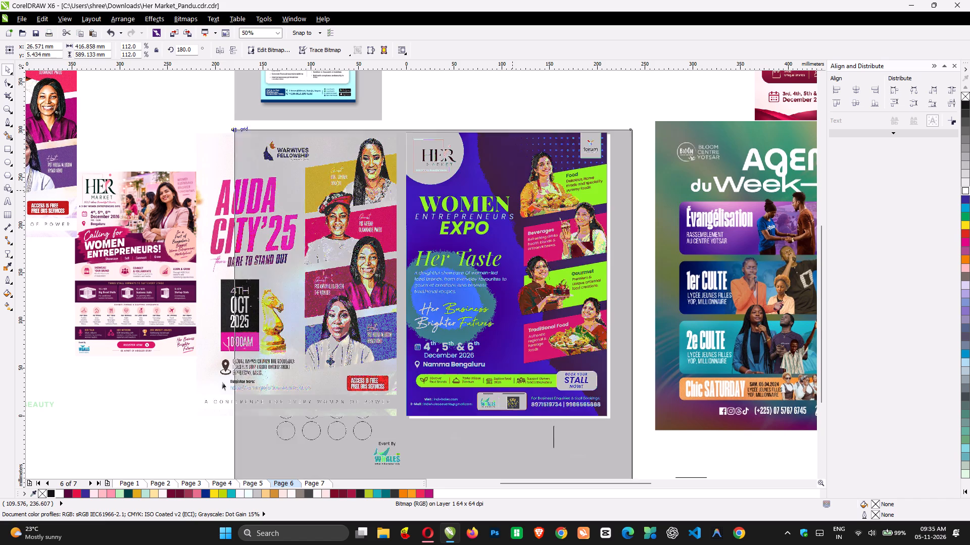
left_click_drag(521, 188, 622, 147)
left_click_drag(484, 166, 490, 161)
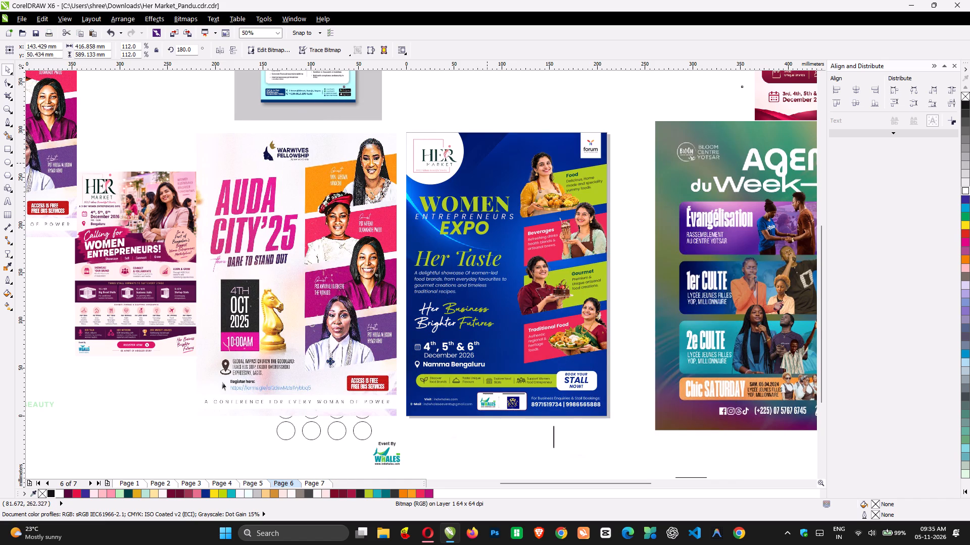
left_click_drag(490, 161, 501, 151)
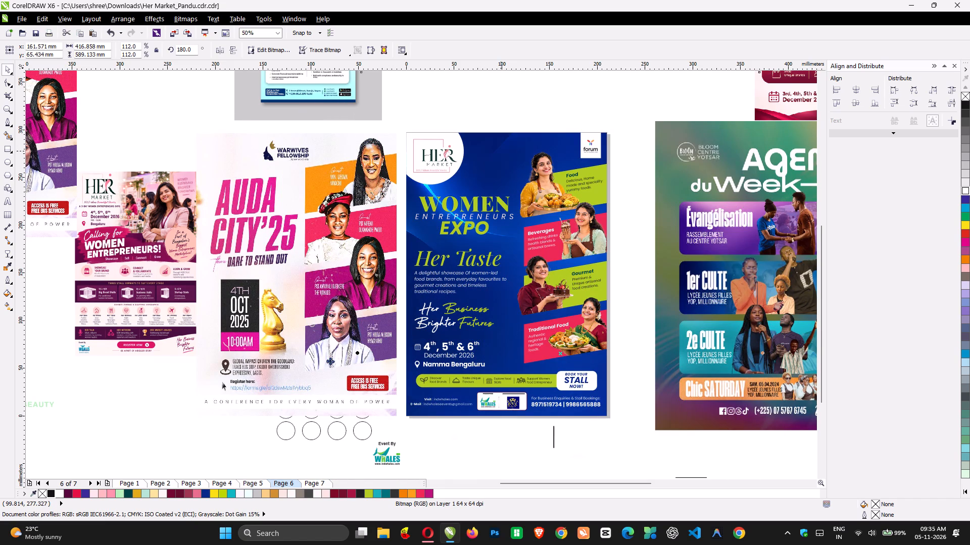
left_click_drag(501, 151, 519, 124)
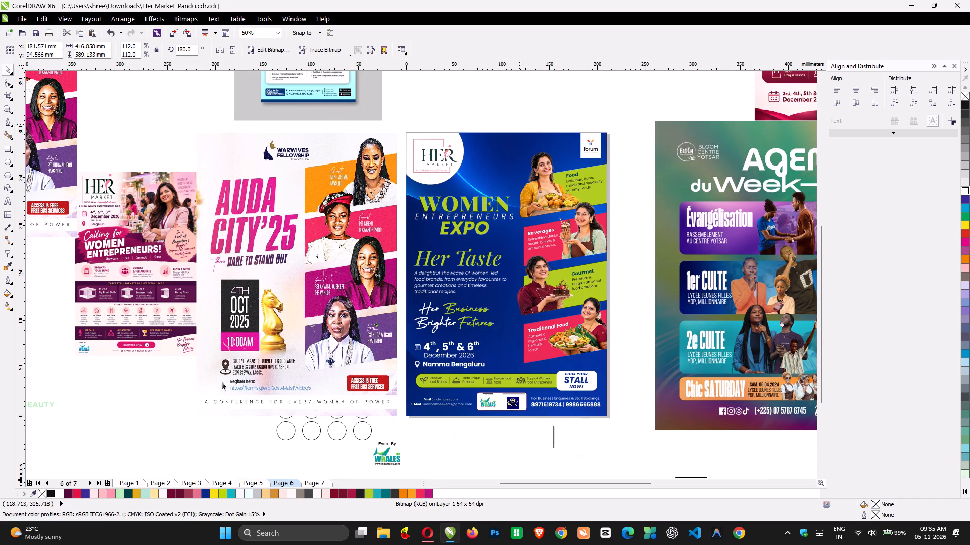
left_click_drag(504, 153, 513, 151)
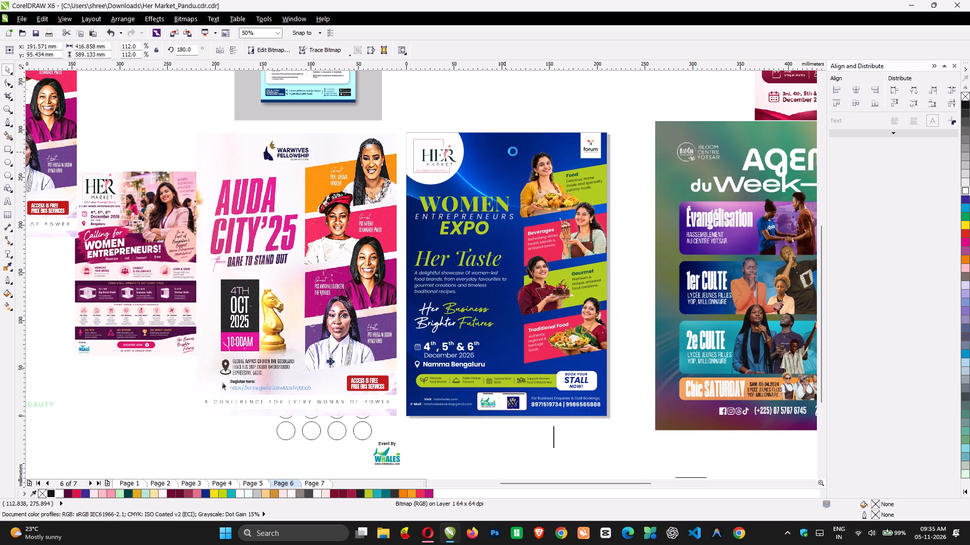
Scale the background light-effect bitmap down to about 302 × 427 mm and shift it to about X 144 mm, Y 142 mm.
scroll(459, 288, "down", 2)
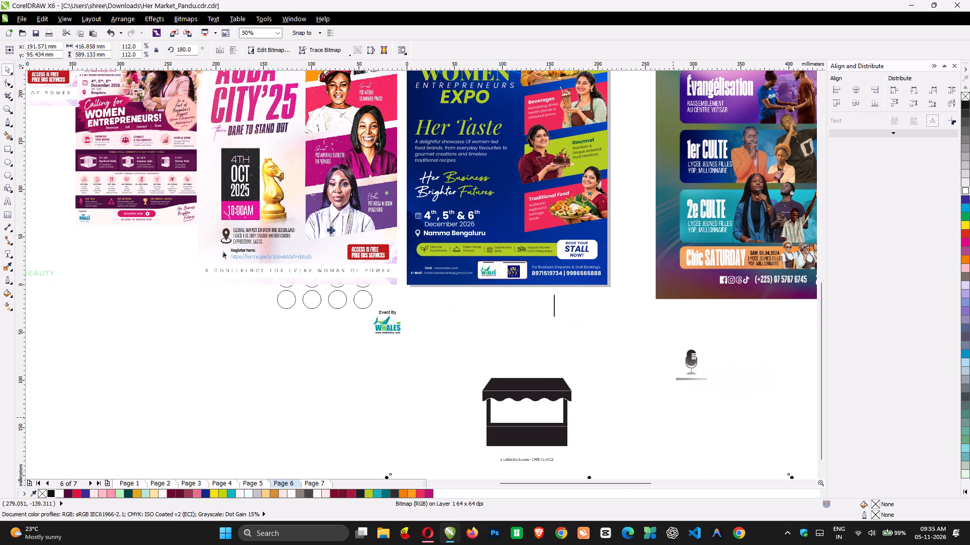
left_click_drag(794, 476, 690, 381)
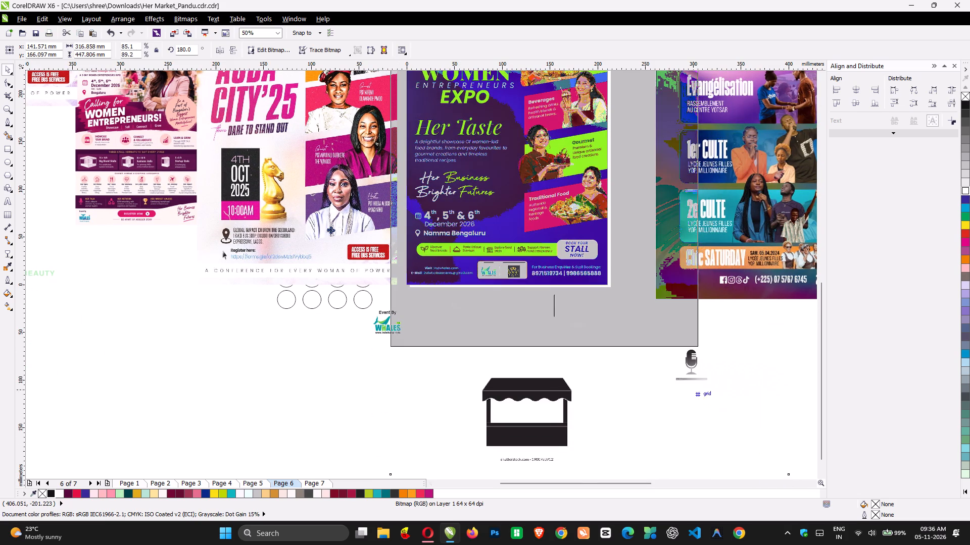
left_click_drag(690, 381, 683, 373)
scroll(683, 373, "up", 2)
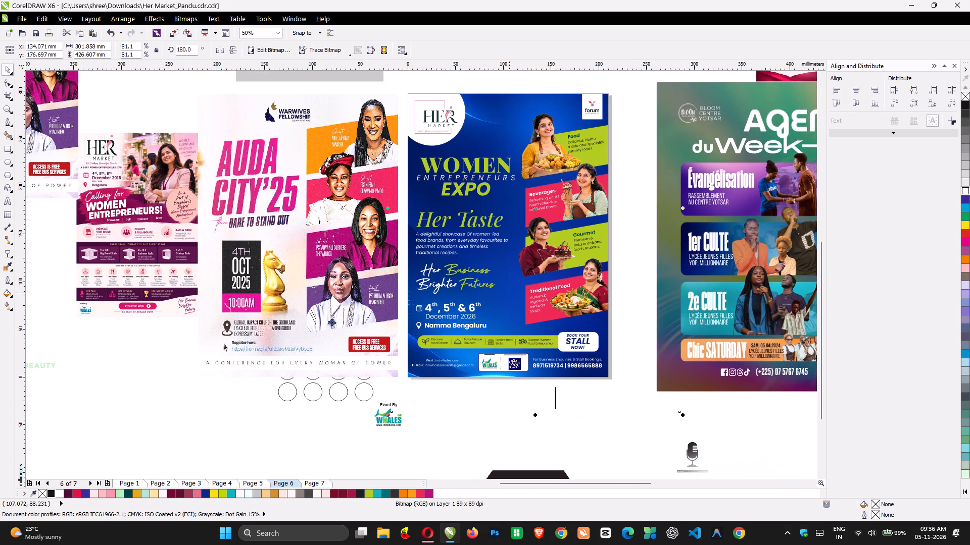
left_click_drag(509, 293, 519, 318)
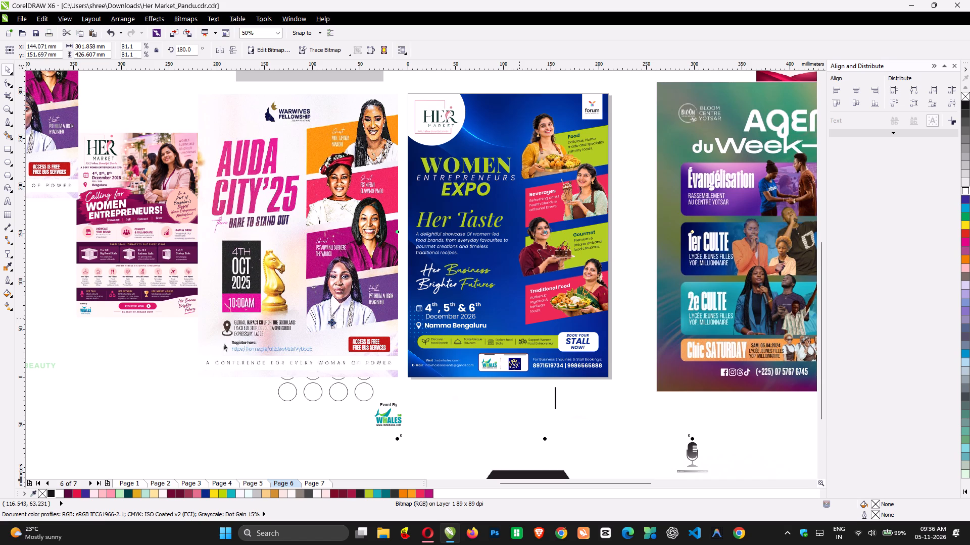
left_click_drag(503, 295, 503, 304)
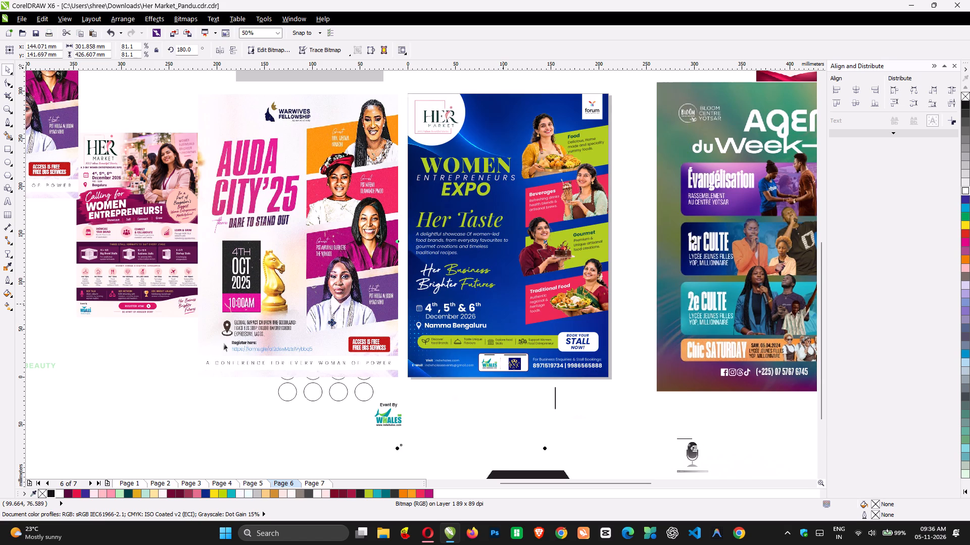
Deselect the bitmap, frame the whole Her Taste poster and check it in full-screen preview.
left_click(644, 221)
key("z")
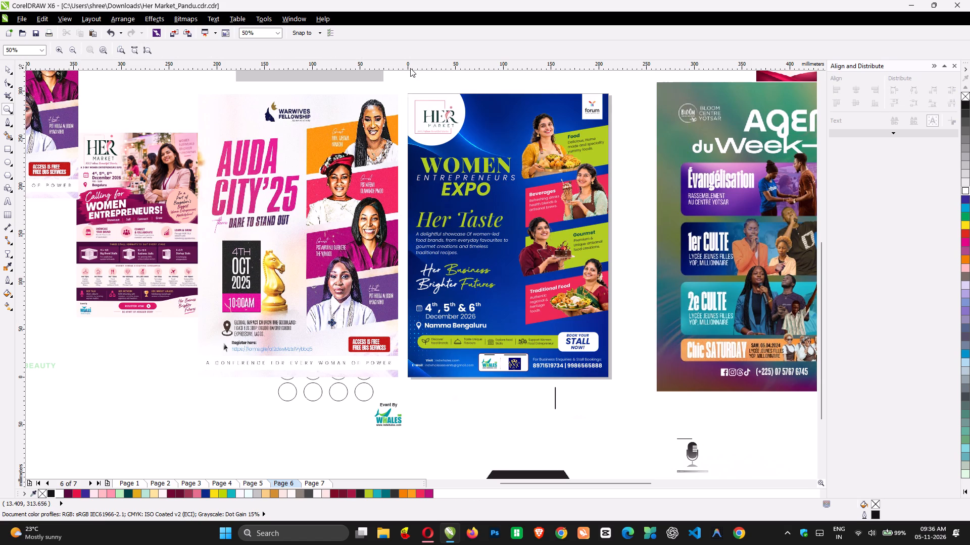
left_click_drag(406, 92, 609, 364)
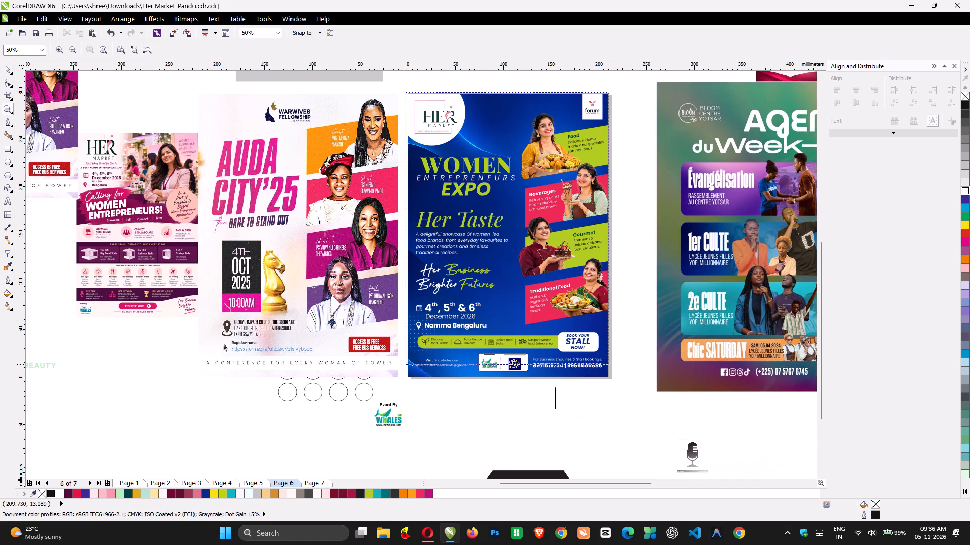
left_click_drag(609, 364, 612, 380)
key("F9")
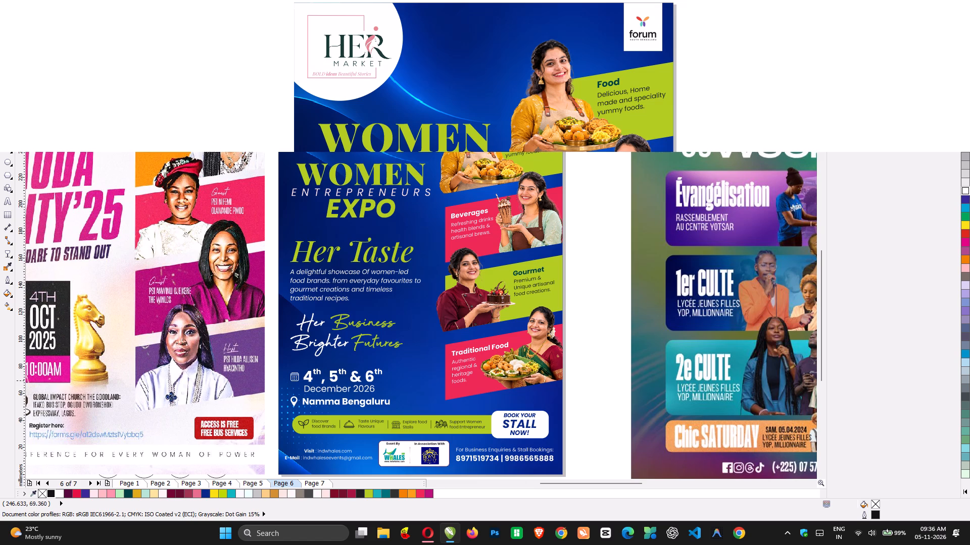
key("Escape")
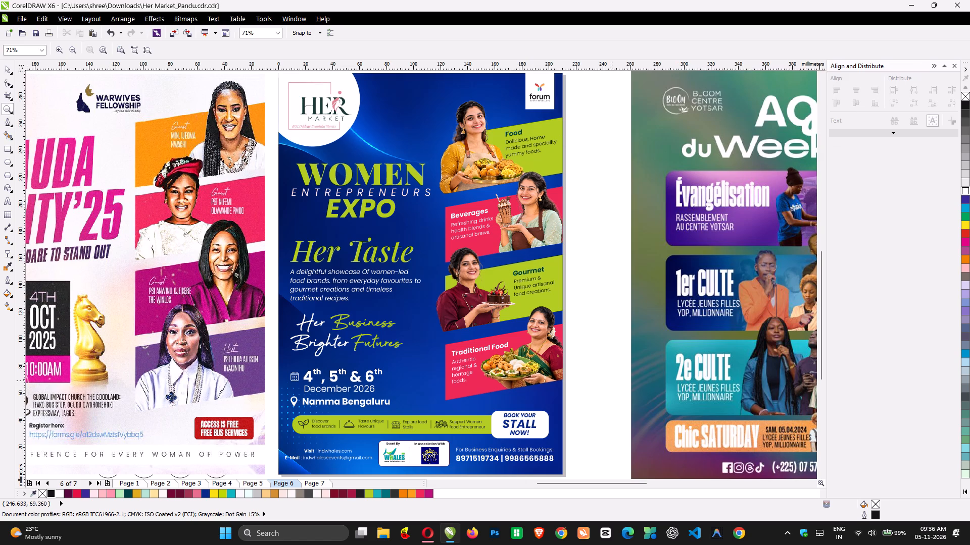
Save the document with the adjusted poster background.
key("ctrl+s")
Select the whole Her Taste poster and start its JPG export to the Exports folder, replacing the existing Her Market_Pandu-4.
key("space")
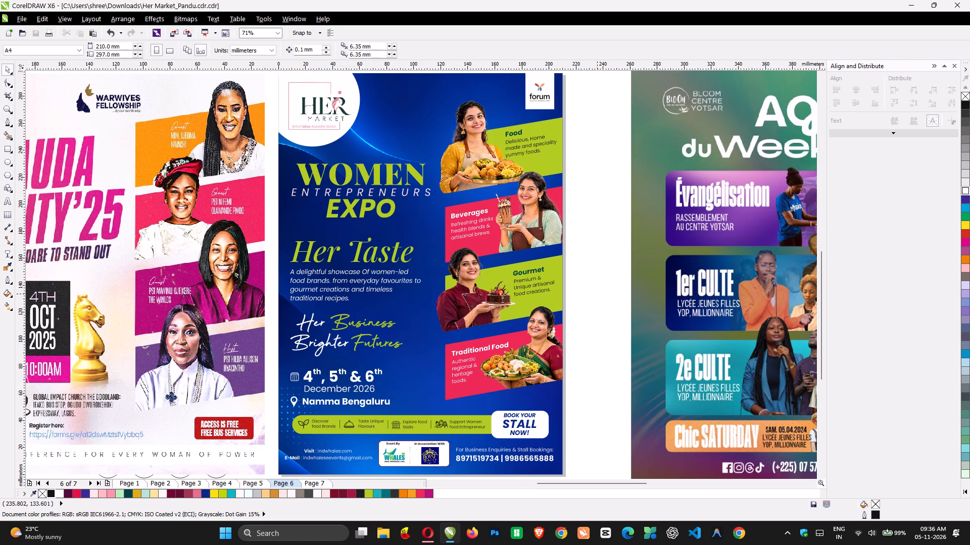
left_click_drag(606, 72, 276, 500)
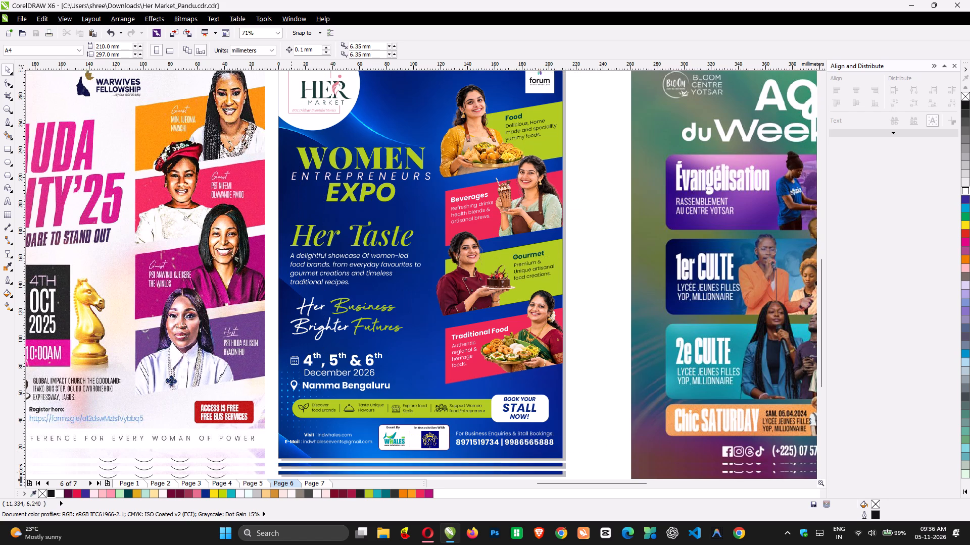
left_click_drag(276, 500, 274, 445)
key("ctrl+e")
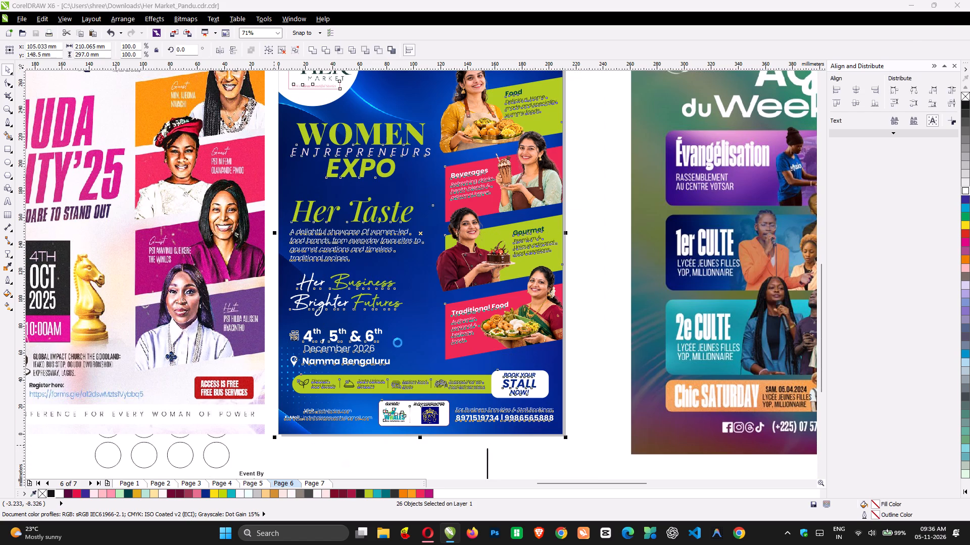
double_click(600, 148)
key("Left")
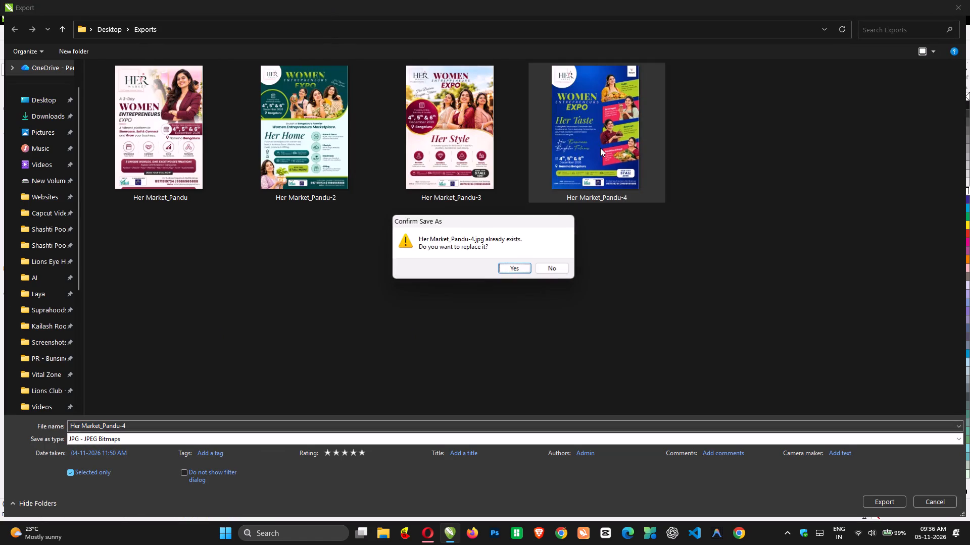
key("Return")
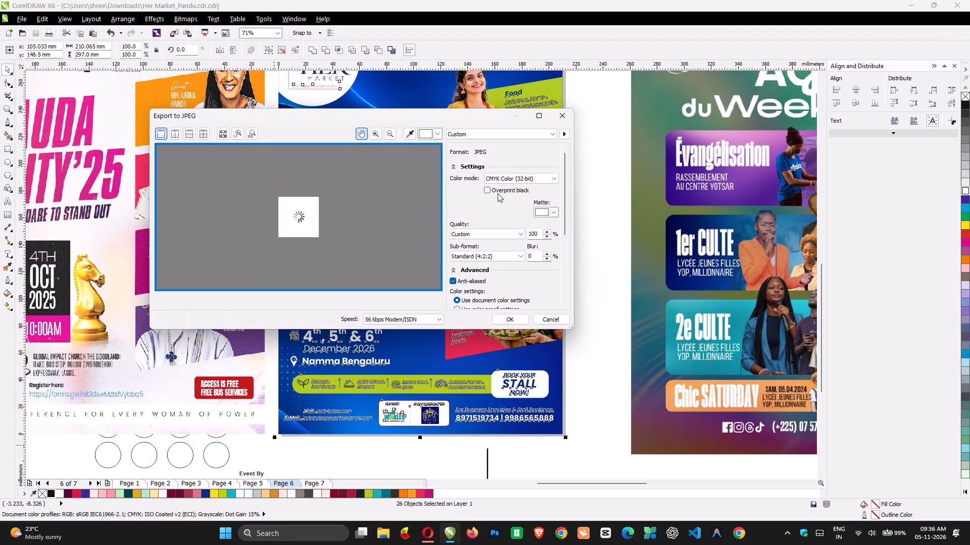
Set the JPEG export to RGB Color (24-bit) with Highest quality and accept the export settings.
left_click(506, 176)
left_click(509, 191)
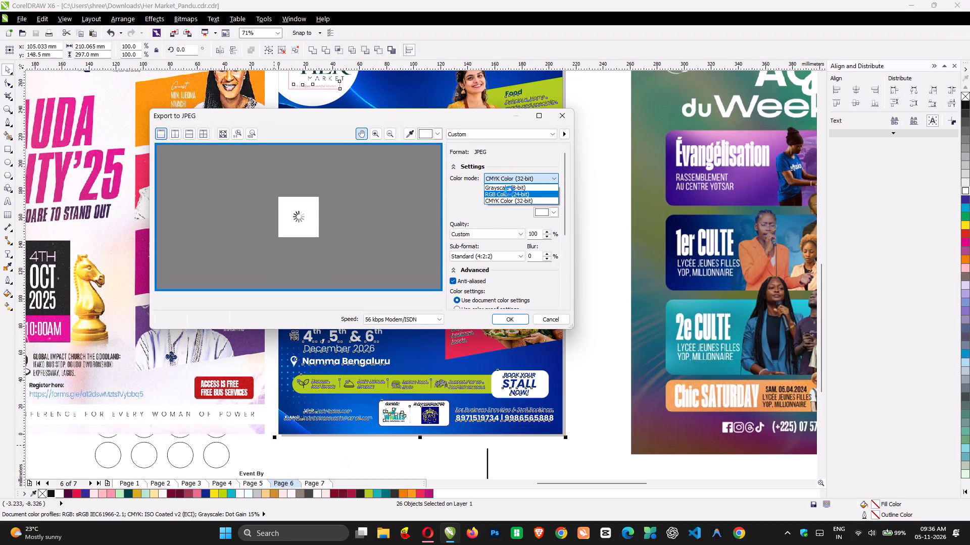
left_click(489, 231)
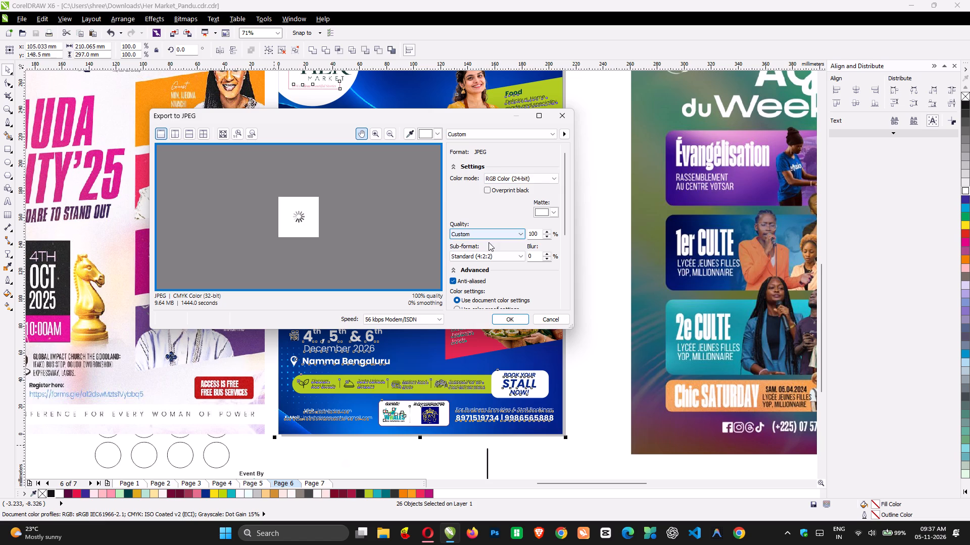
left_click(489, 242)
left_click(489, 244)
left_click(507, 319)
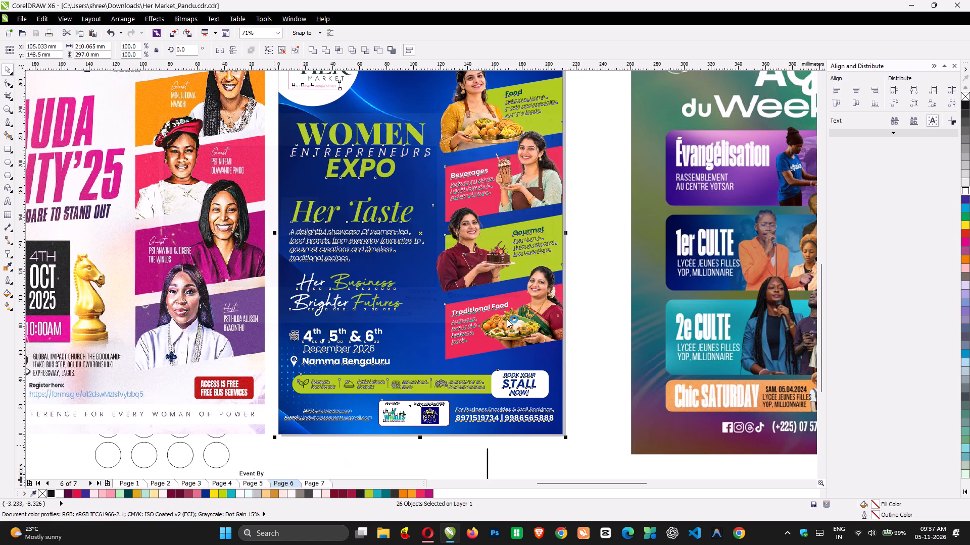
Deselect the Her Taste poster, go to Page 7 and delete both AUDA CITY'25 reference posters beside the blank page.
left_click(597, 344)
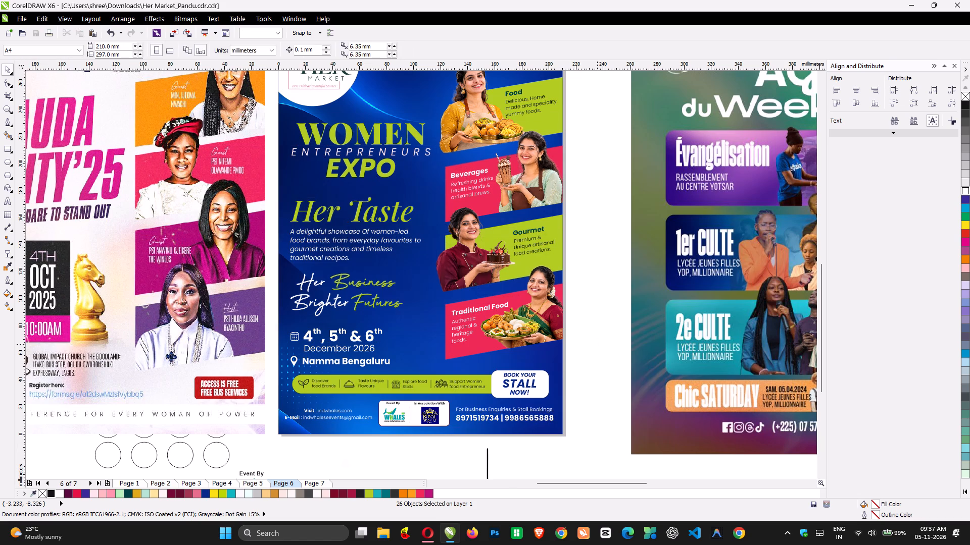
key("Page_Down")
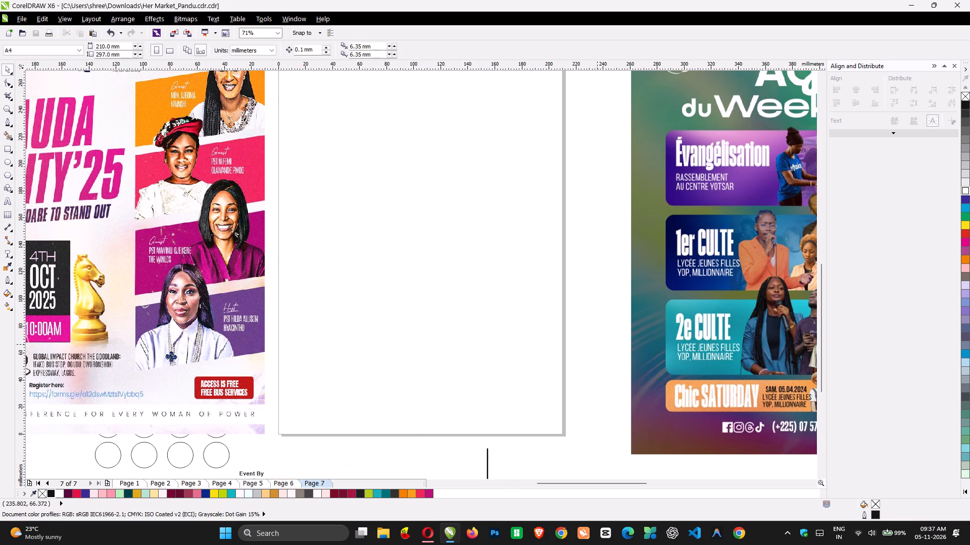
key("F3")
left_click(323, 255)
key("Delete")
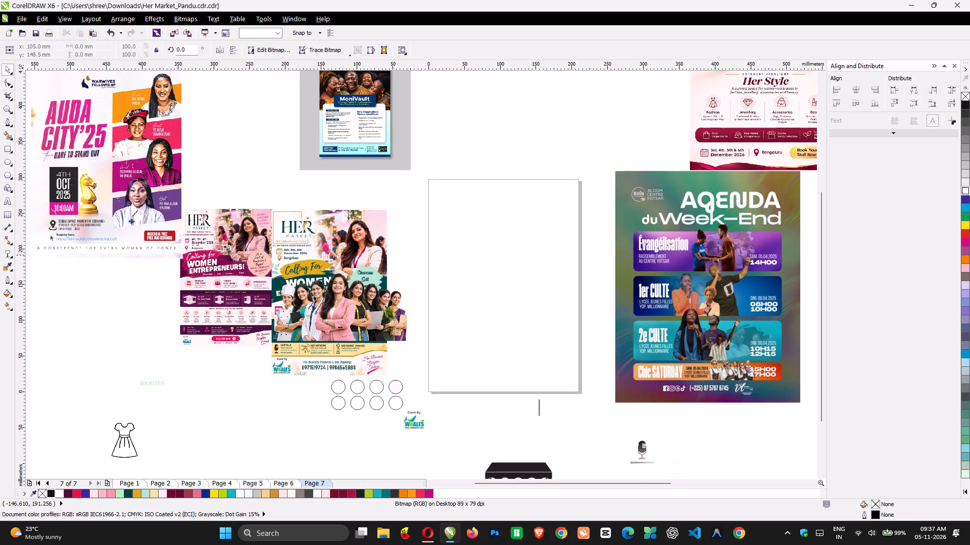
left_click(109, 152)
key("Delete")
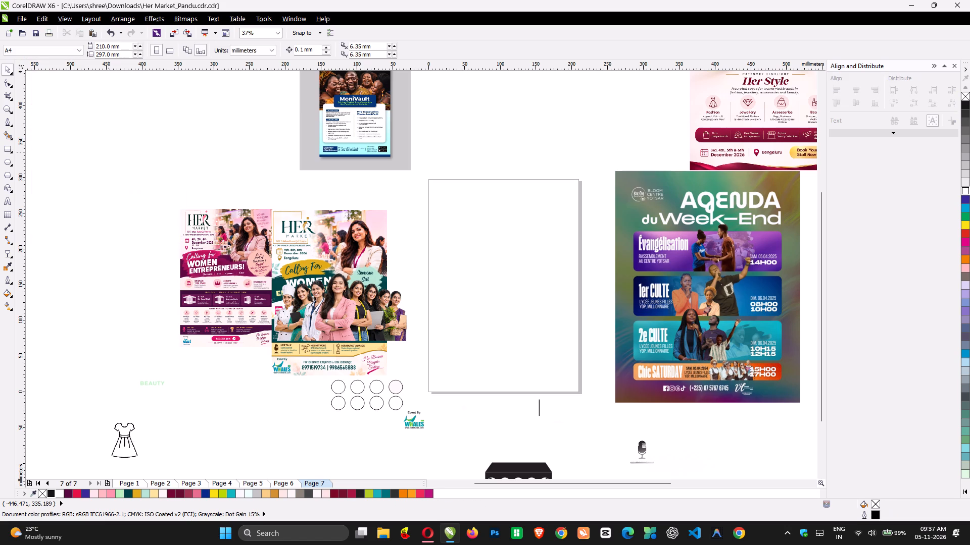
Examine the group of women and the lower bands of the teal Calling For Women Entrepreneurs poster beside the page.
scroll(361, 312, "up", 1)
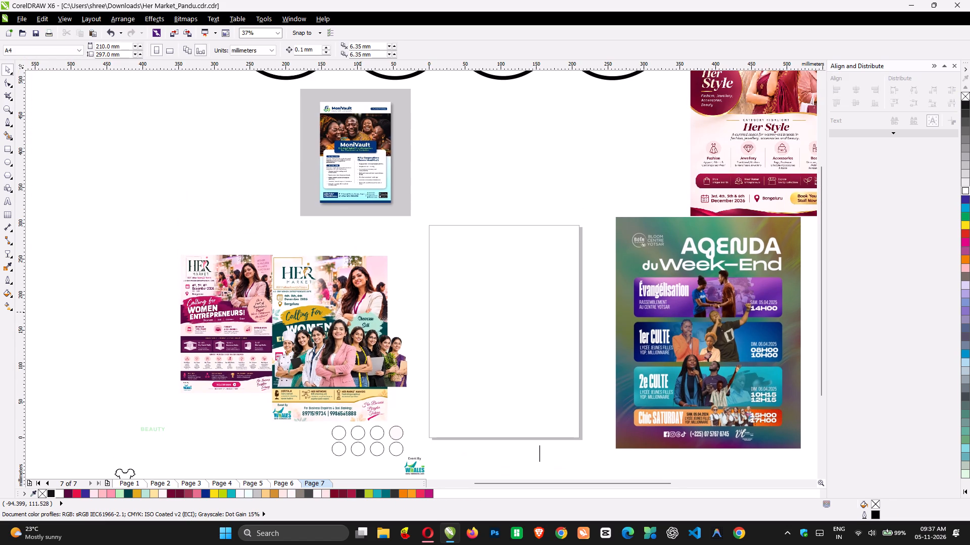
key("z")
left_click_drag(140, 334, 217, 360)
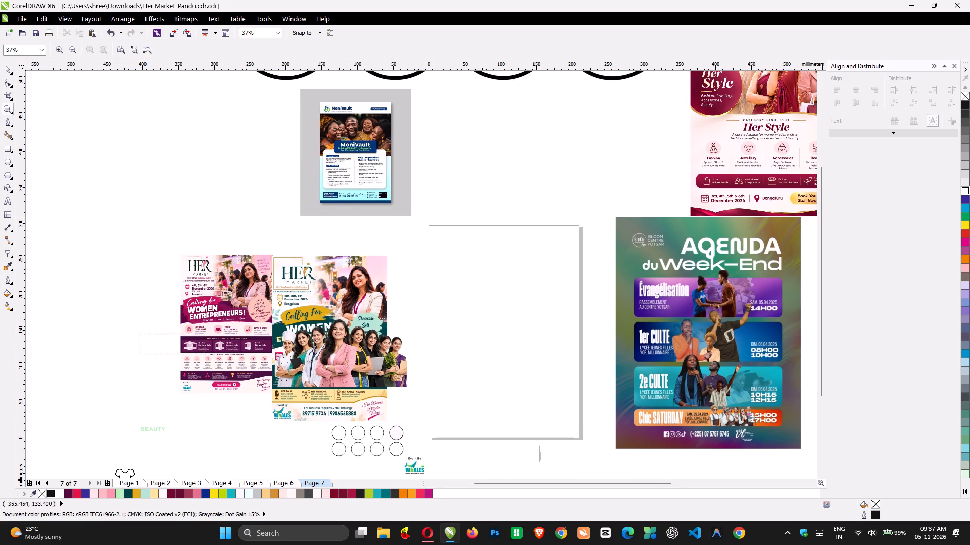
left_click_drag(217, 360, 368, 394)
scroll(368, 394, "left", 1)
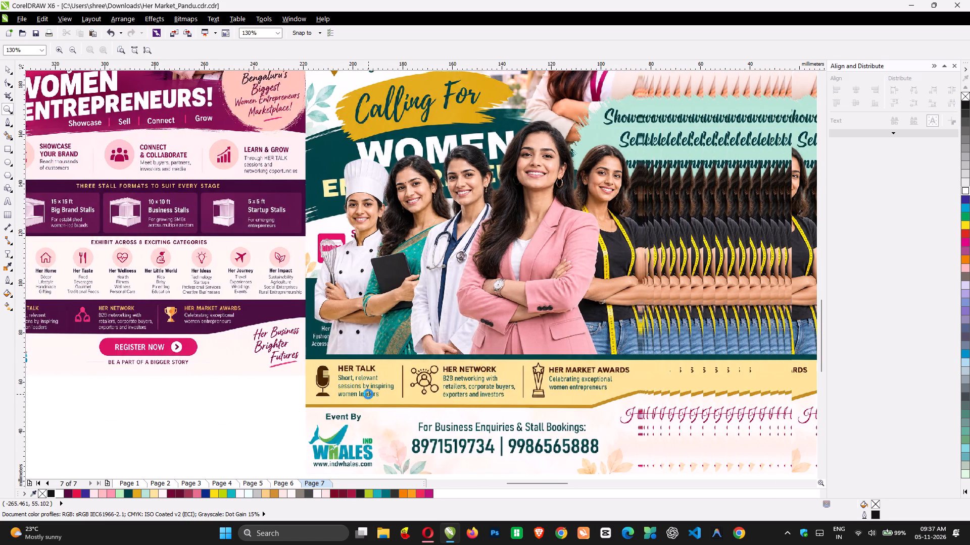
scroll(368, 394, "left", 4)
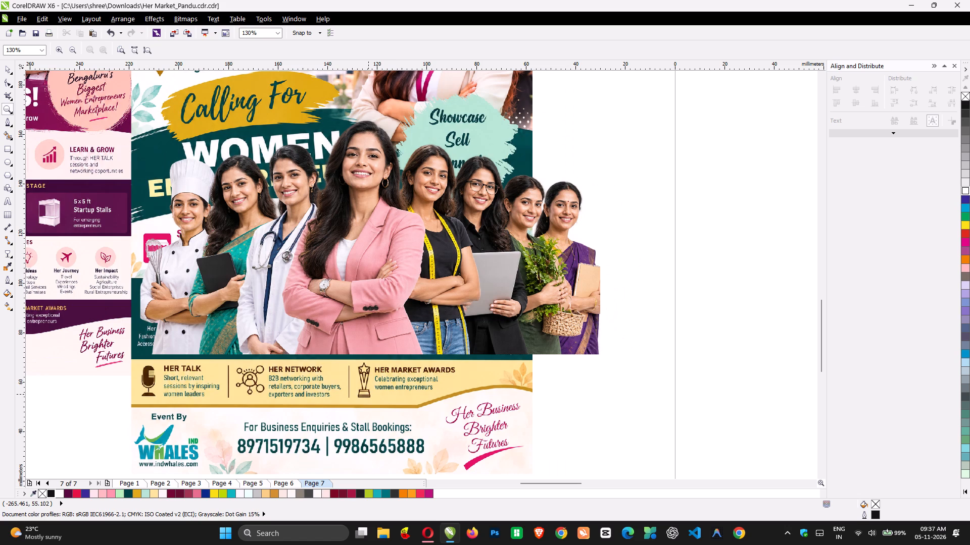
key("space")
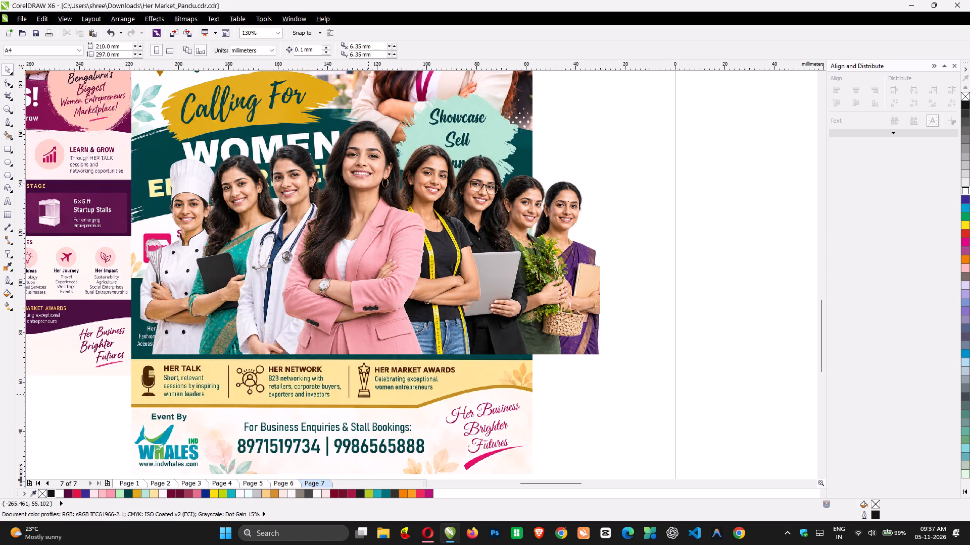